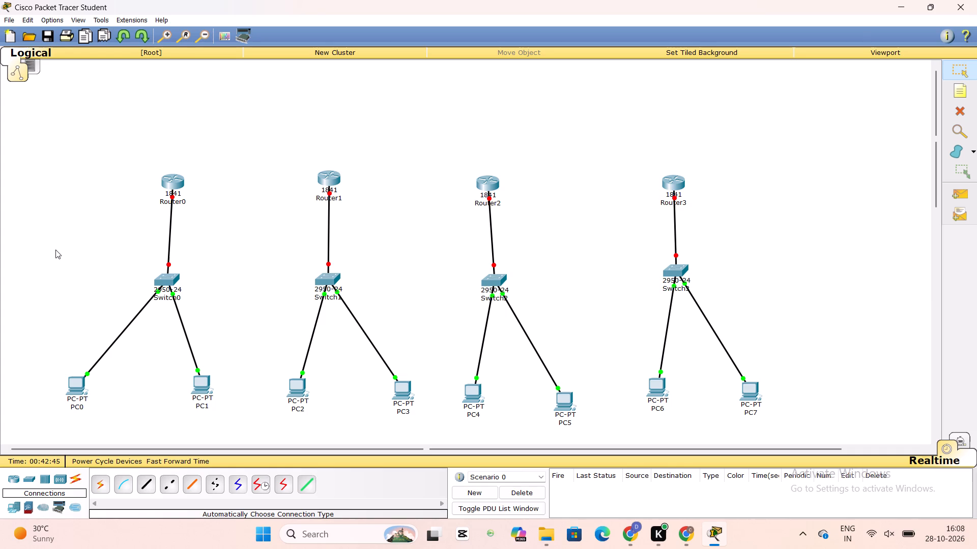
left_click(637, 537)
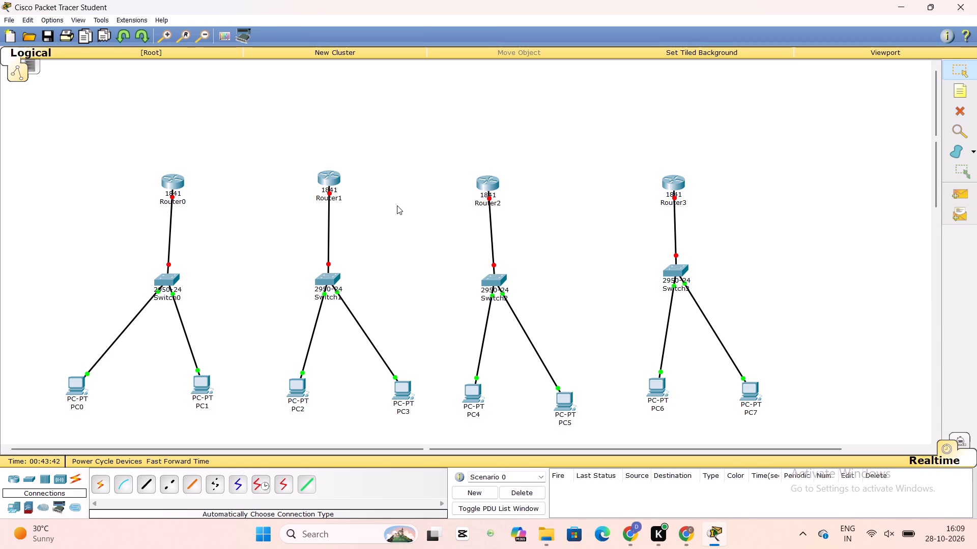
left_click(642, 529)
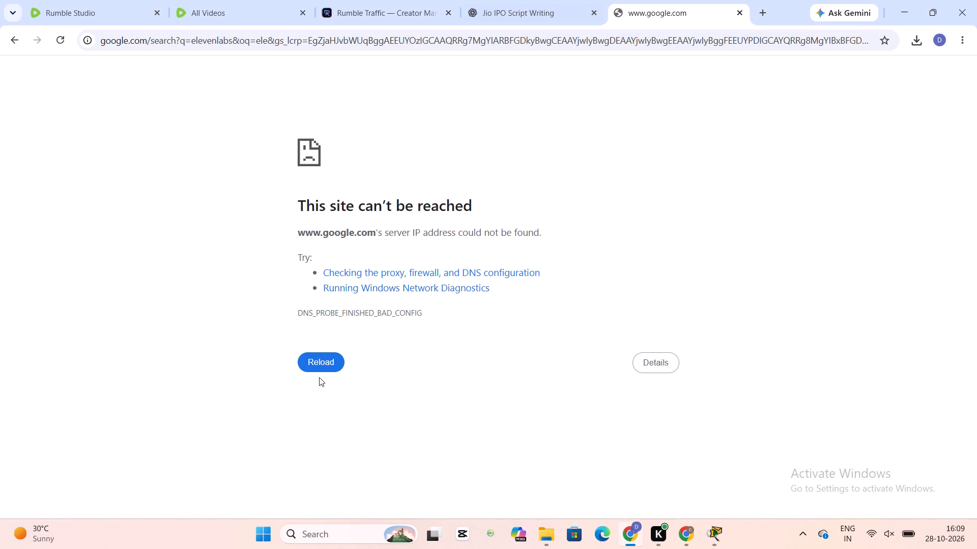
Reload the Google search page for elevenlabs.
left_click(315, 367)
left_click(58, 45)
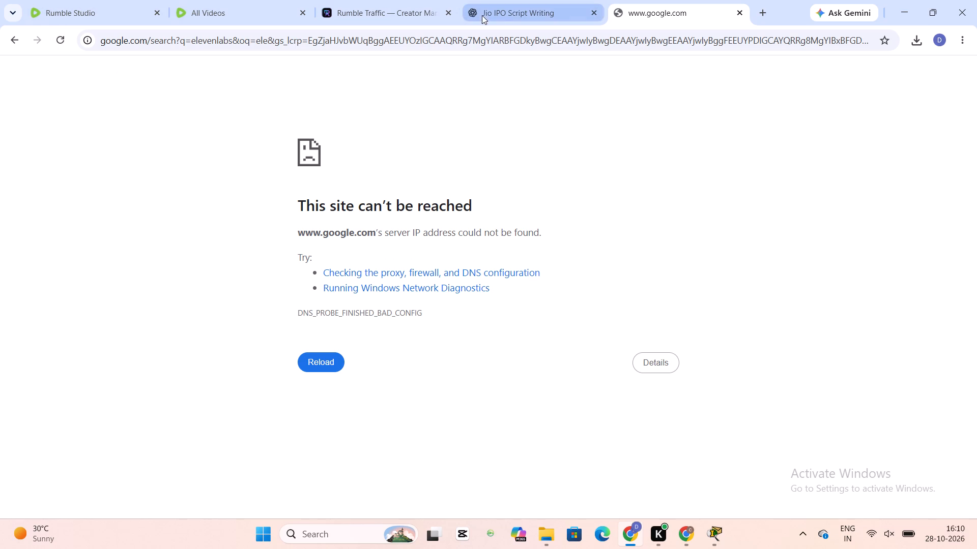
Check the Wi-Fi connection in the list of available networks and reload the elevenlabs search page.
left_click(878, 548)
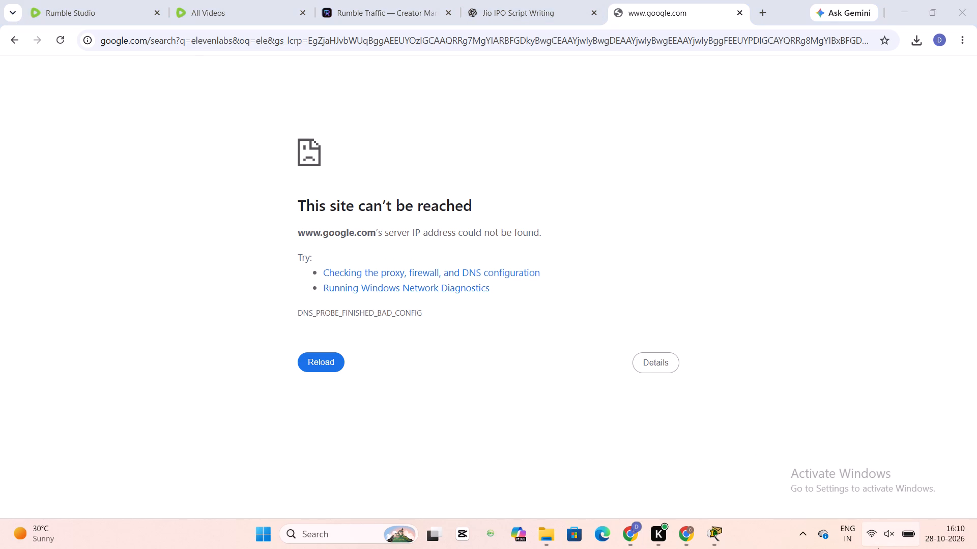
left_click(804, 294)
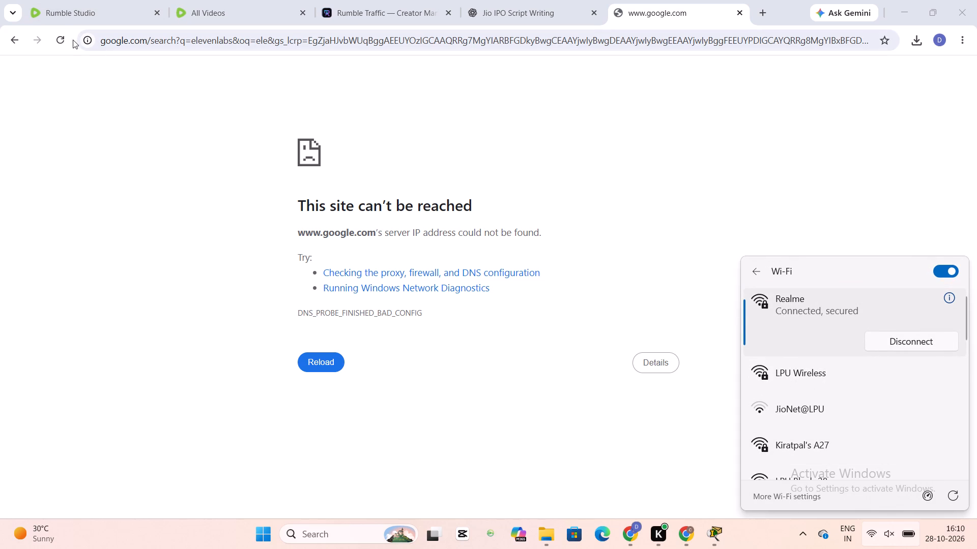
left_click(58, 37)
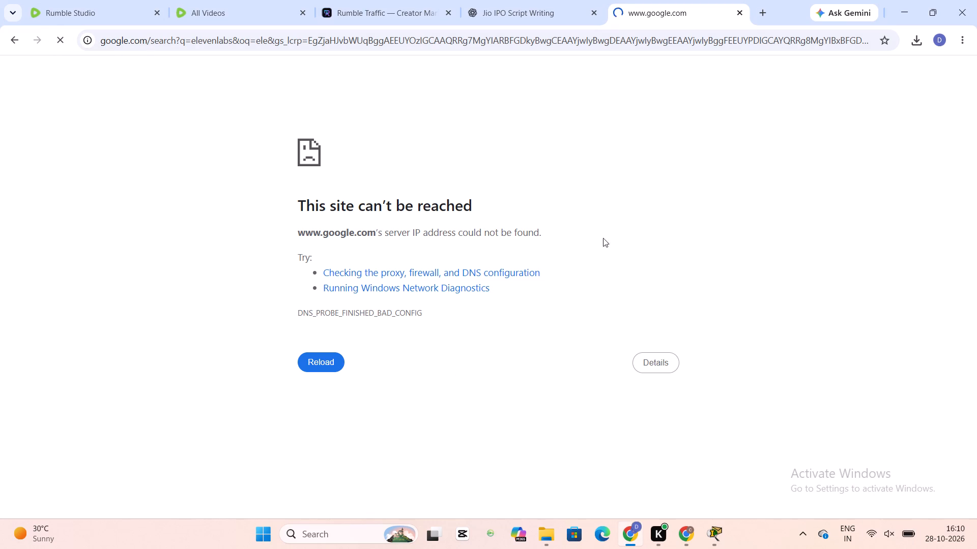
Search Google for elevenlabs in another new browser tab using the recent search suggestion.
left_click(768, 8)
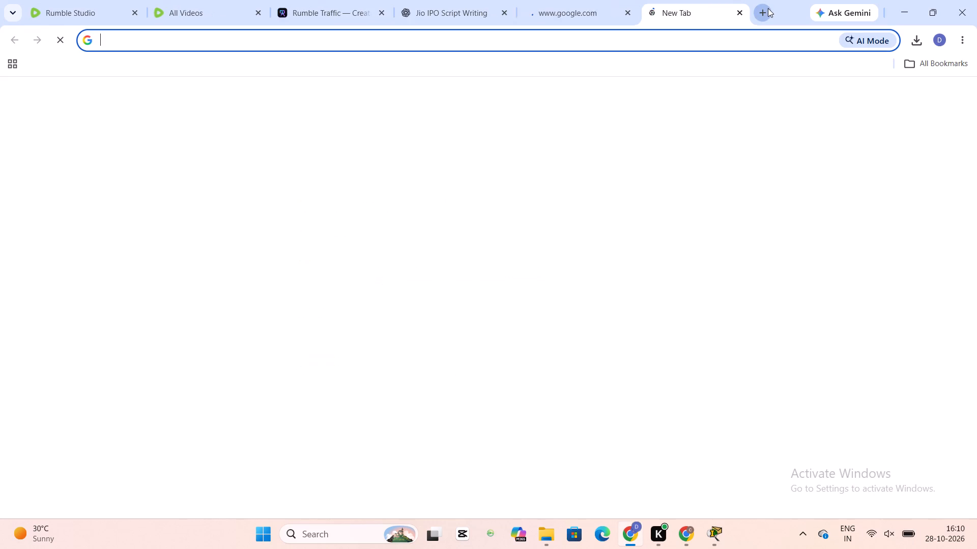
left_click(449, 252)
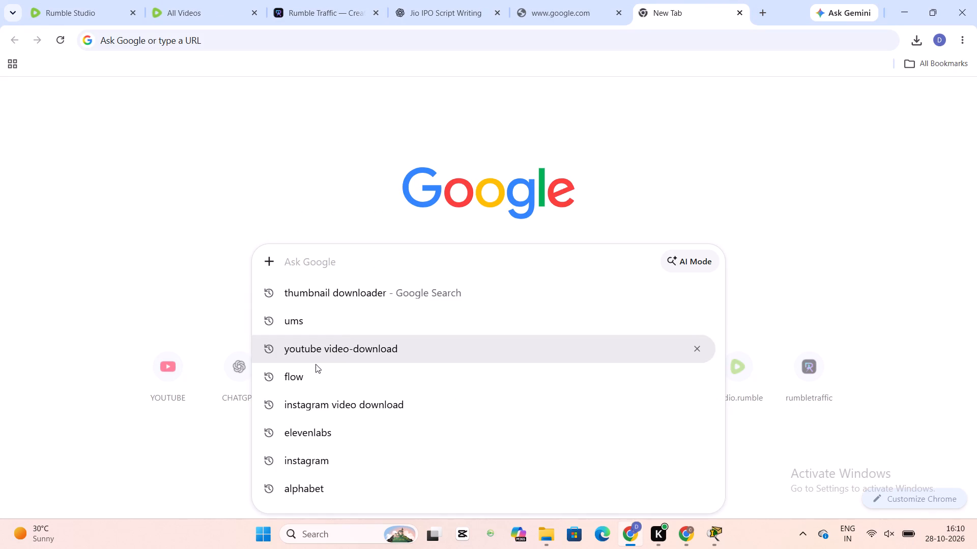
left_click(326, 441)
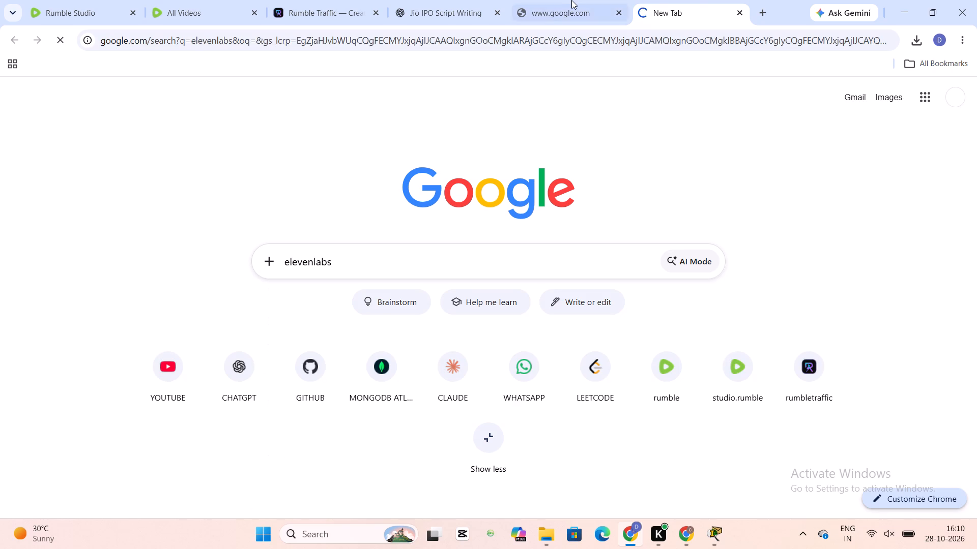
Check both elevenlabs search tabs for loading and inspect the Wi-Fi connection again.
left_click(572, 0)
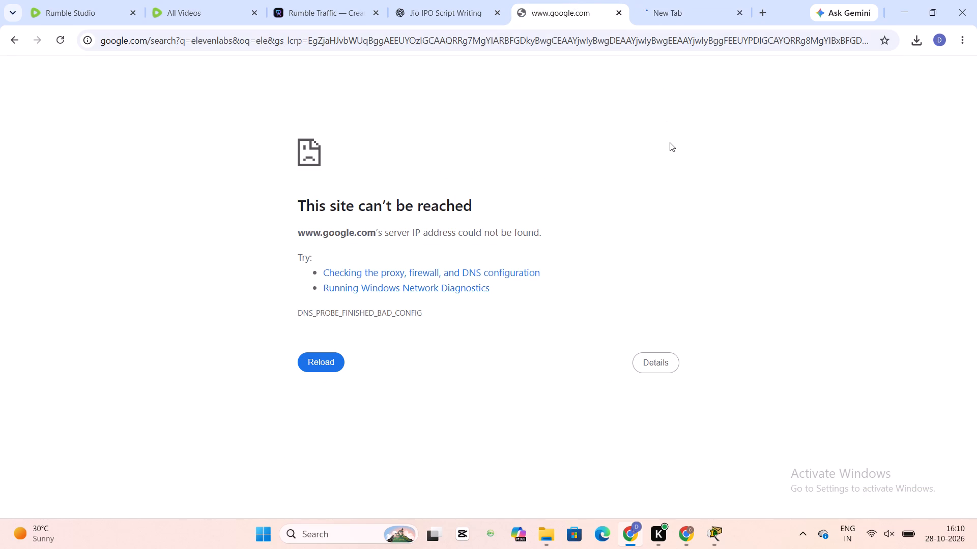
left_click(880, 532)
left_click_drag(857, 528, 880, 537)
left_click(880, 537)
left_click(869, 530)
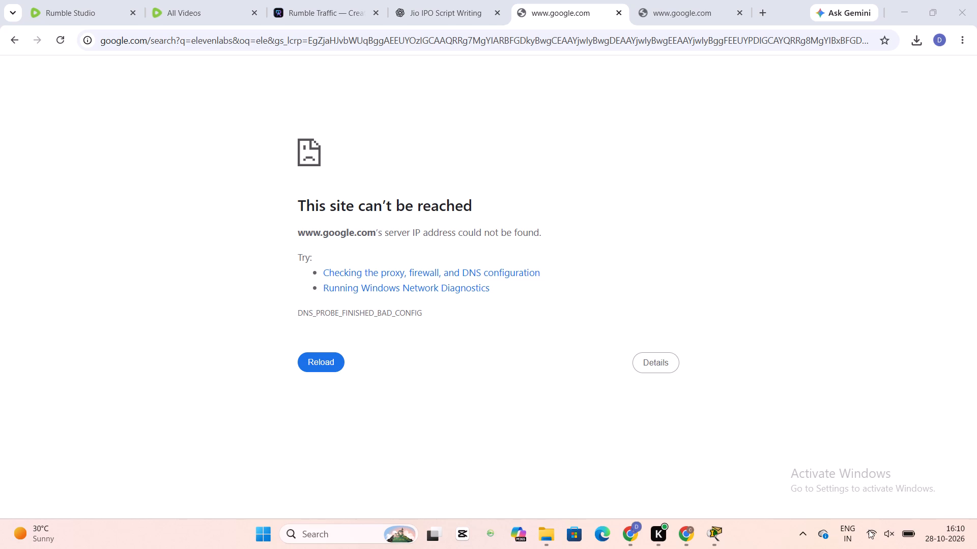
left_click(804, 284)
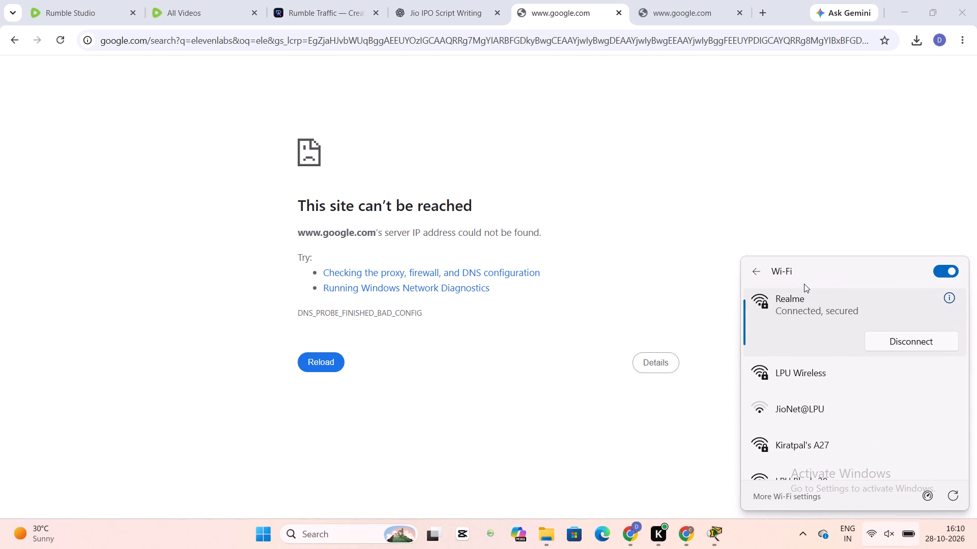
left_click(691, 0)
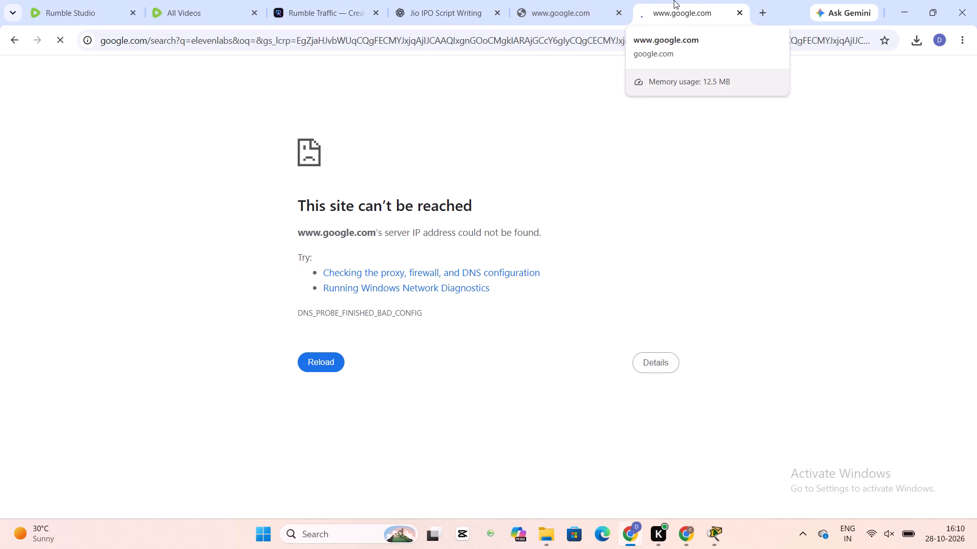
left_click(542, 0)
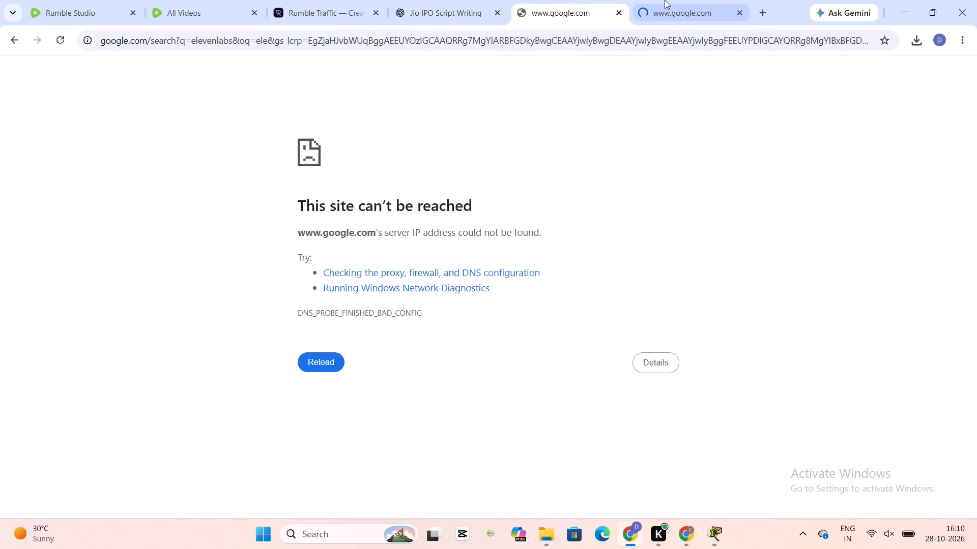
left_click(664, 0)
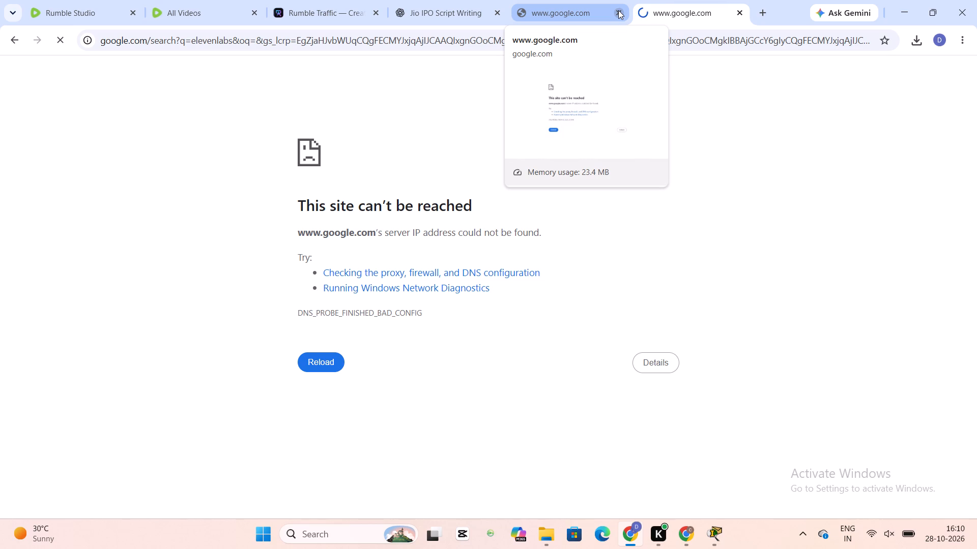
Switch the Wi-Fi connection to the network "Hotspots lo".
left_click(880, 541)
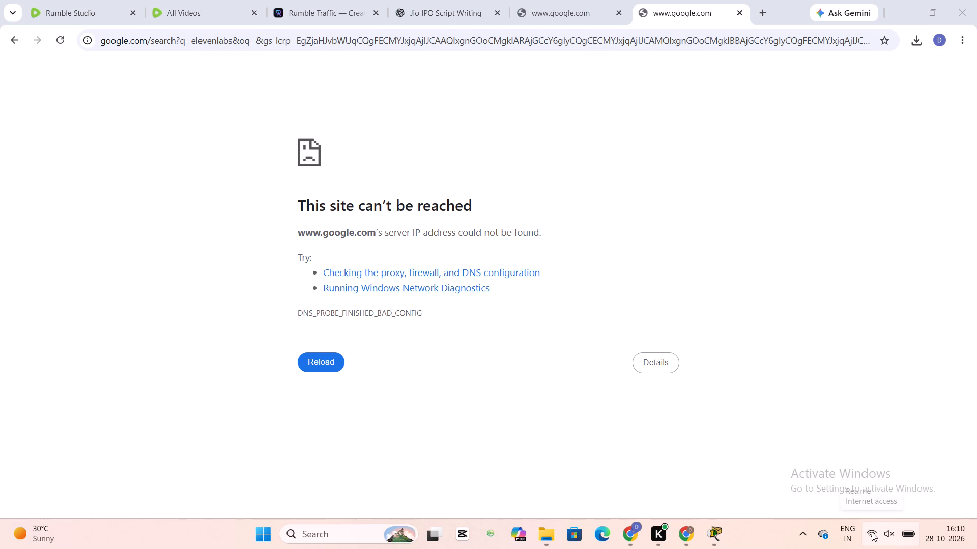
left_click(872, 532)
left_click(806, 294)
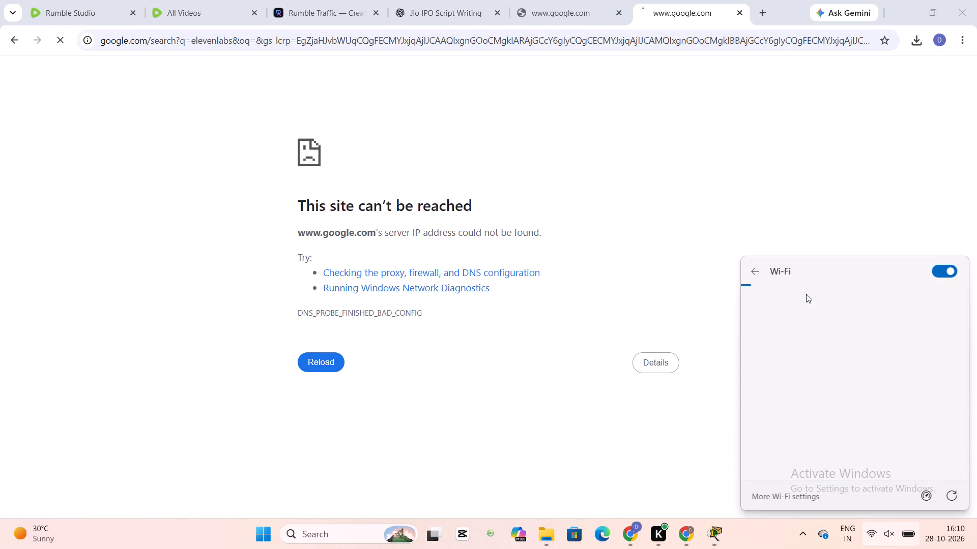
scroll(828, 388, "up", 2)
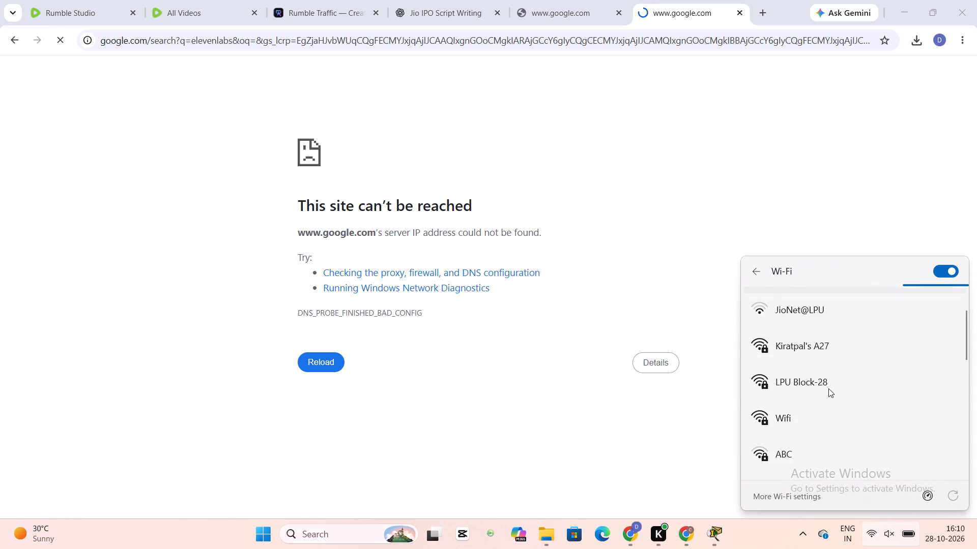
scroll(828, 388, "up", 9)
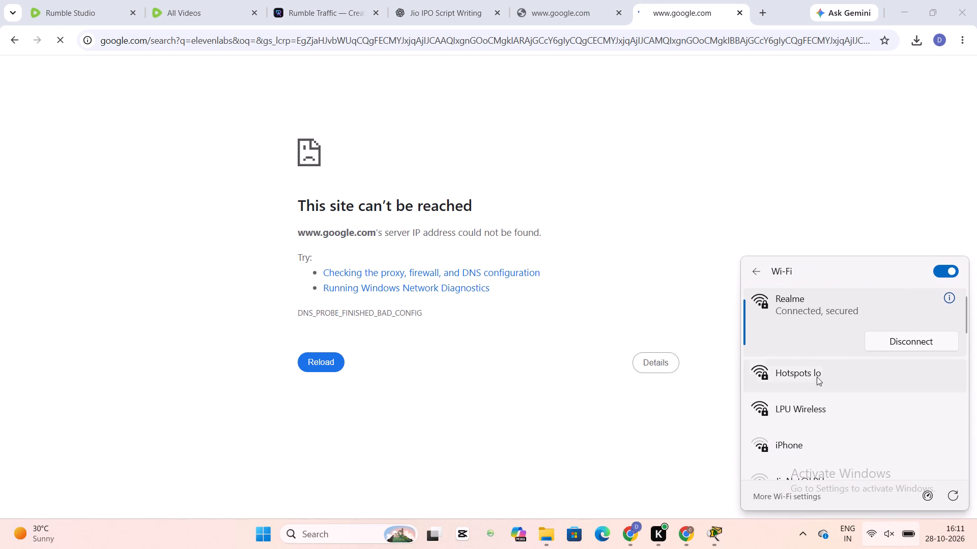
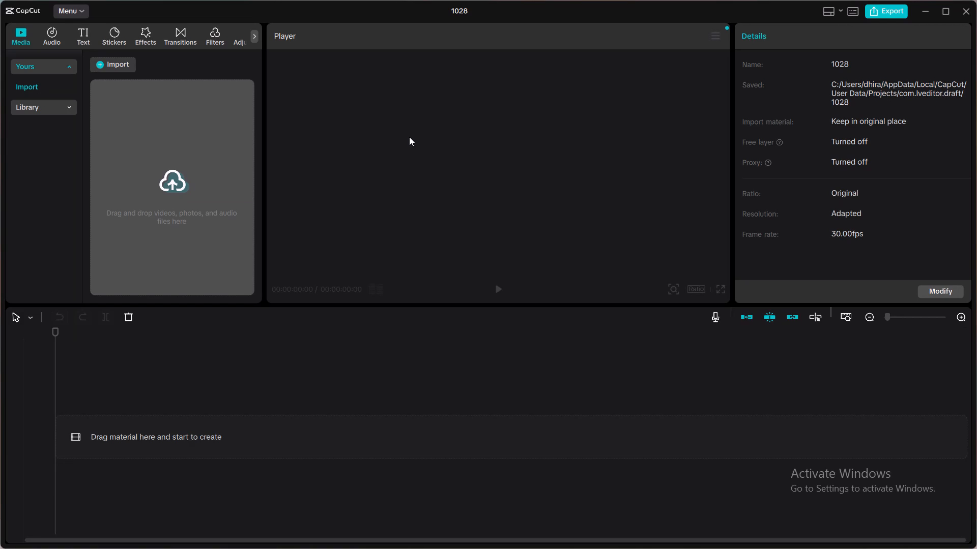
Import the seven generated stock and Jio video clips and the ElevenLabs Viraj voiceover from Downloads into the project media.
left_click(176, 177)
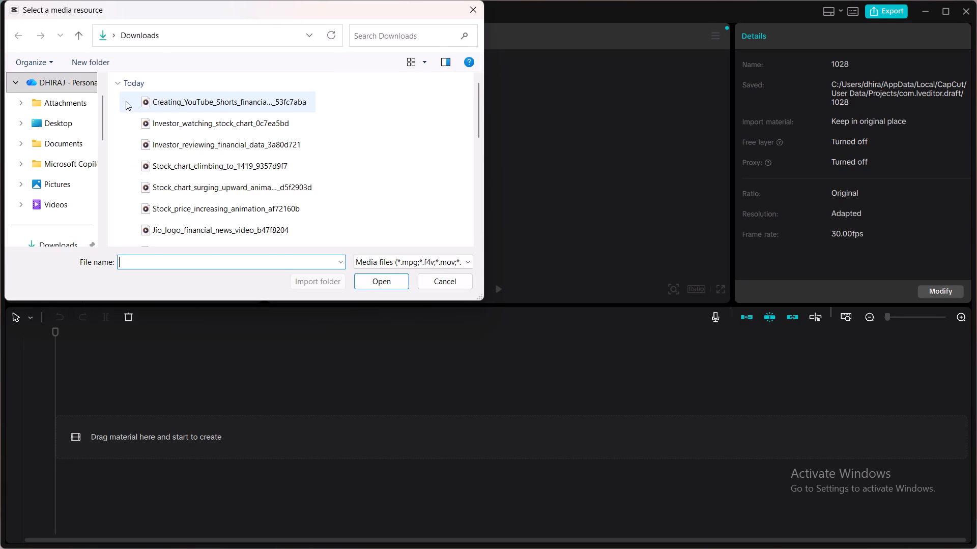
left_click_drag(129, 100, 168, 240)
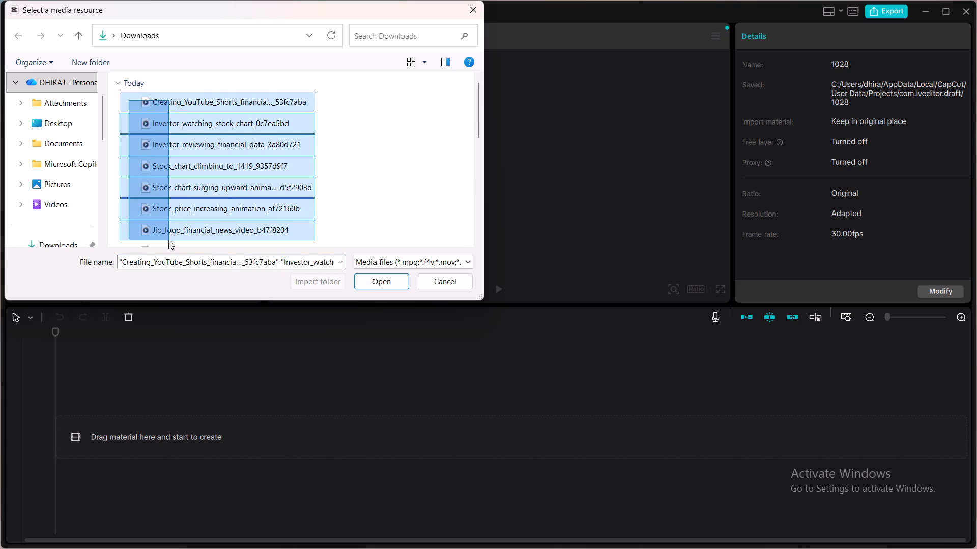
left_click_drag(168, 240, 177, 130)
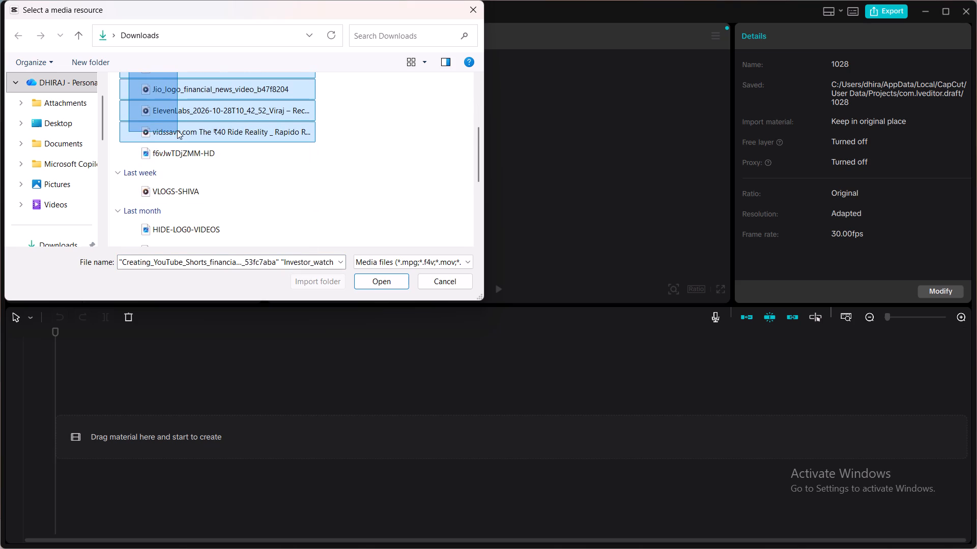
left_click_drag(177, 130, 184, 116)
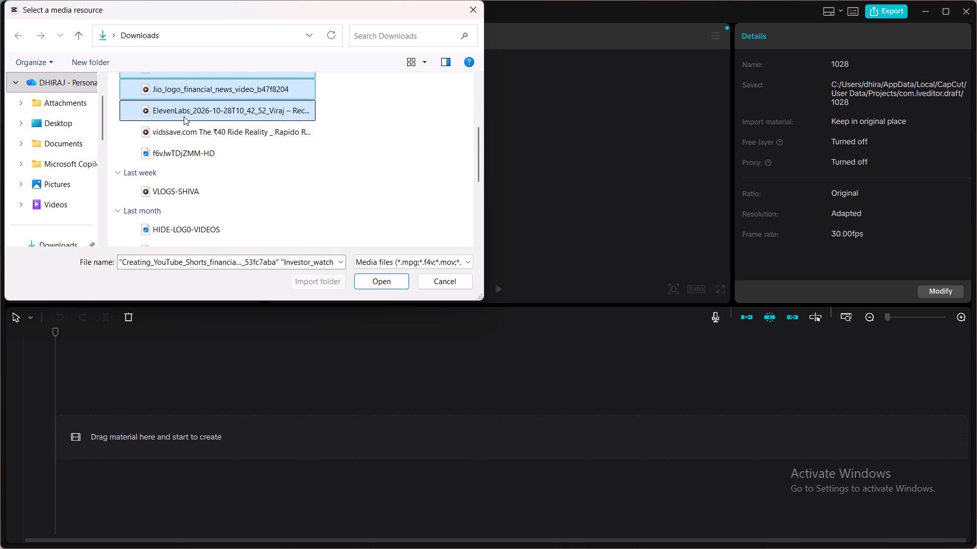
left_click(385, 278)
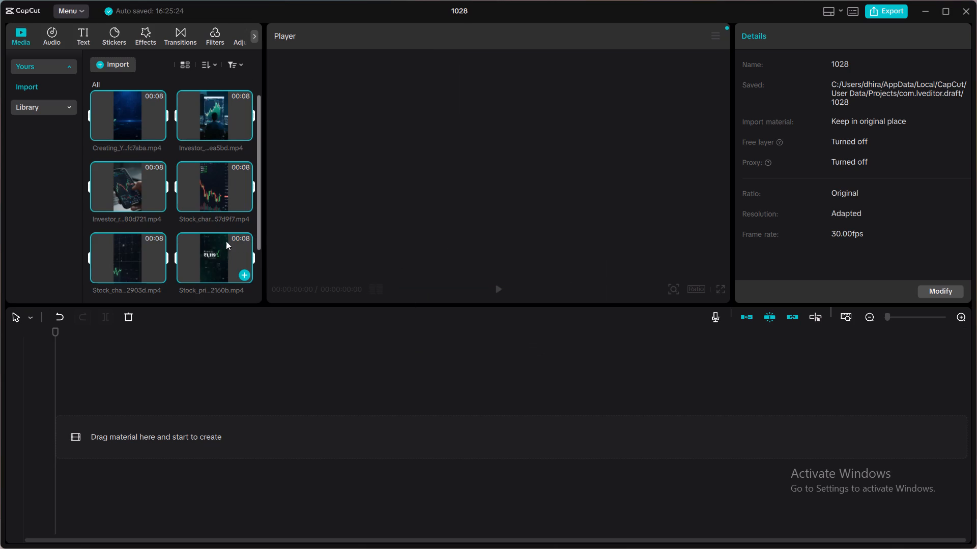
Place the ElevenLabs voiceover on an audio track at the start of the timeline.
left_click_drag(213, 251, 172, 255)
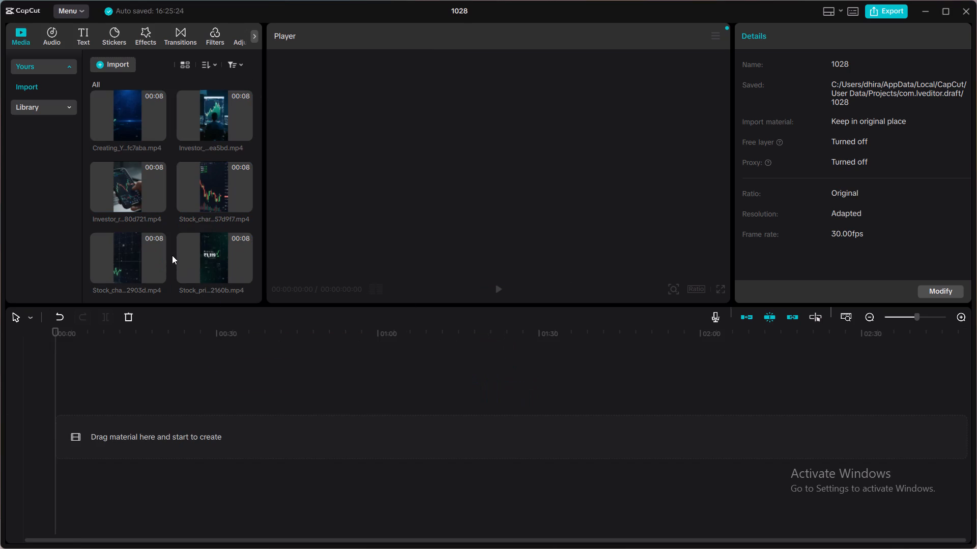
scroll(205, 263, "down", 6)
left_click_drag(221, 257, 104, 463)
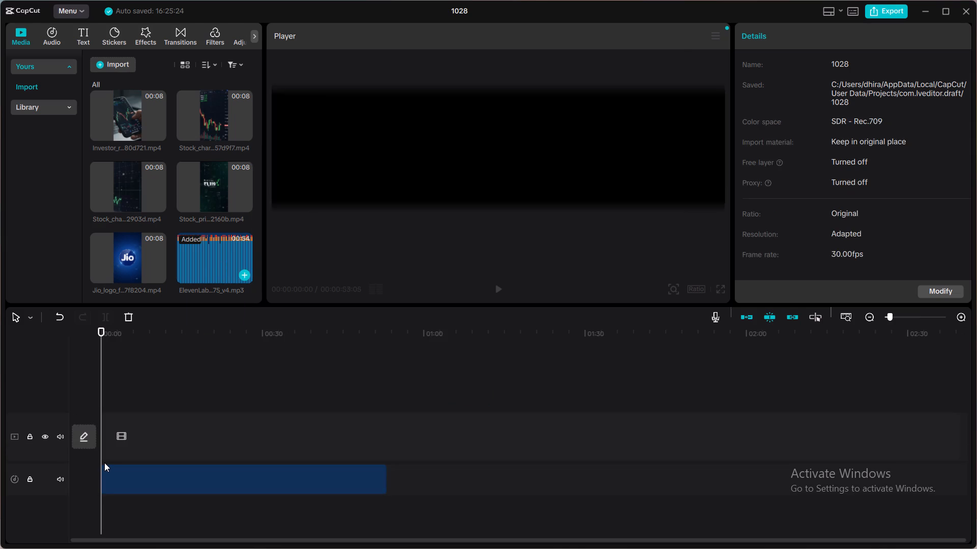
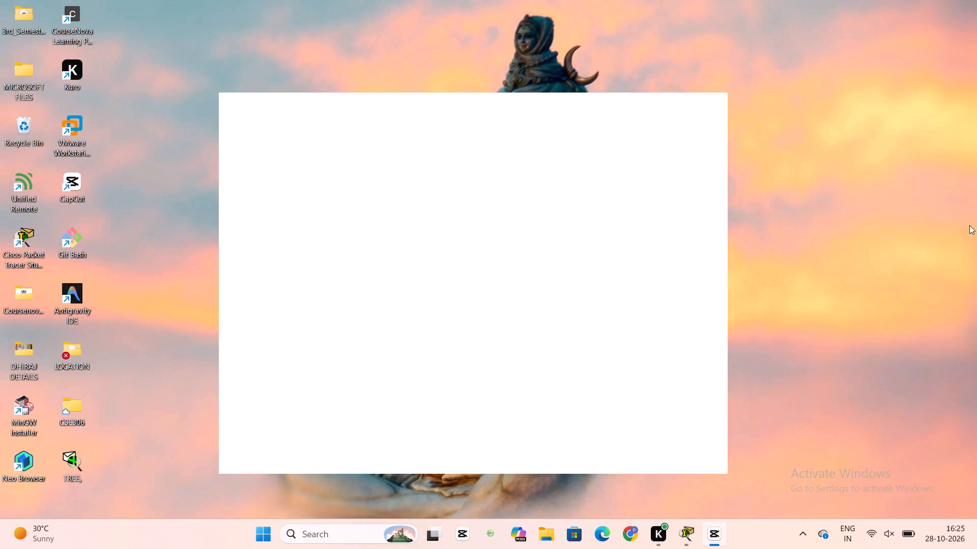
Unmute the computer's sound in the Windows quick settings and return to the CapCut project.
left_click(894, 529)
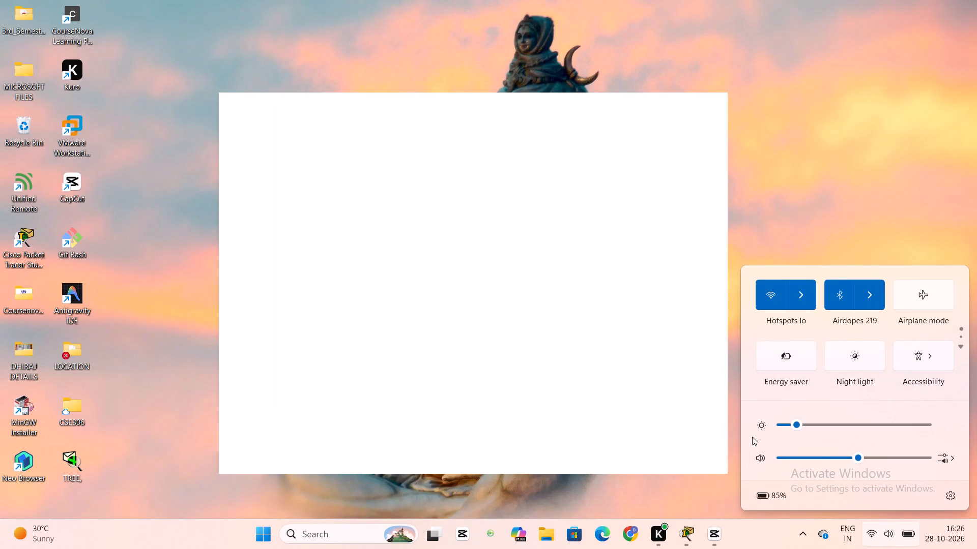
left_click(716, 536)
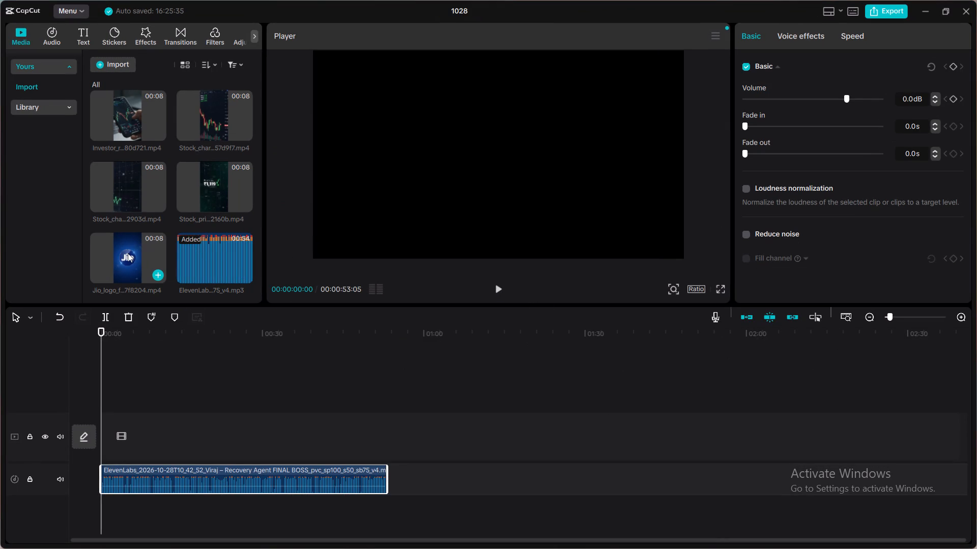
Place the 8-second Jio logo clip at the start of the main video track, above the voiceover.
left_click_drag(126, 255, 159, 437)
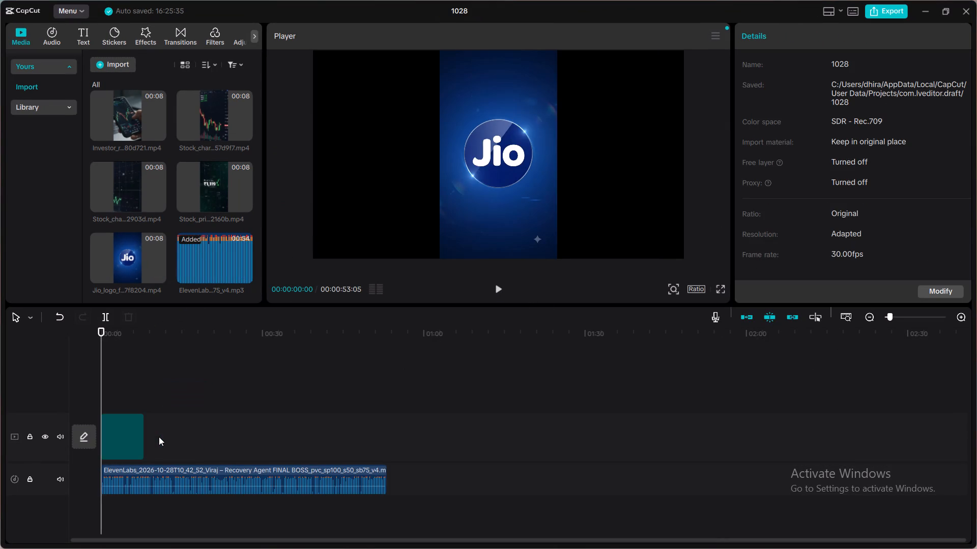
Play the opening briefly and mute the main video track that holds the Jio logo clip.
left_click(496, 290)
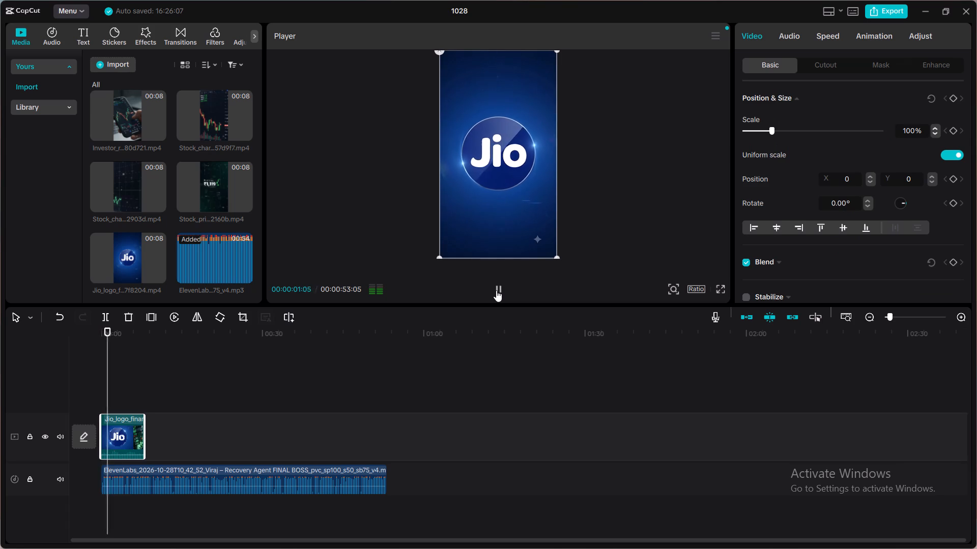
left_click(496, 290)
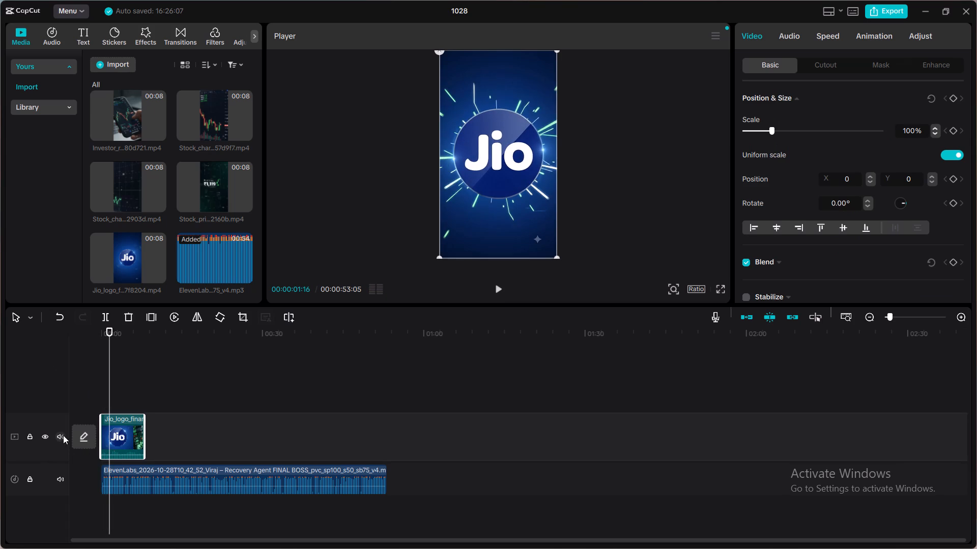
left_click(63, 435)
Play the Jio logo clip against the voiceover in short stretches up to about 7 seconds to check how they match.
left_click(498, 286)
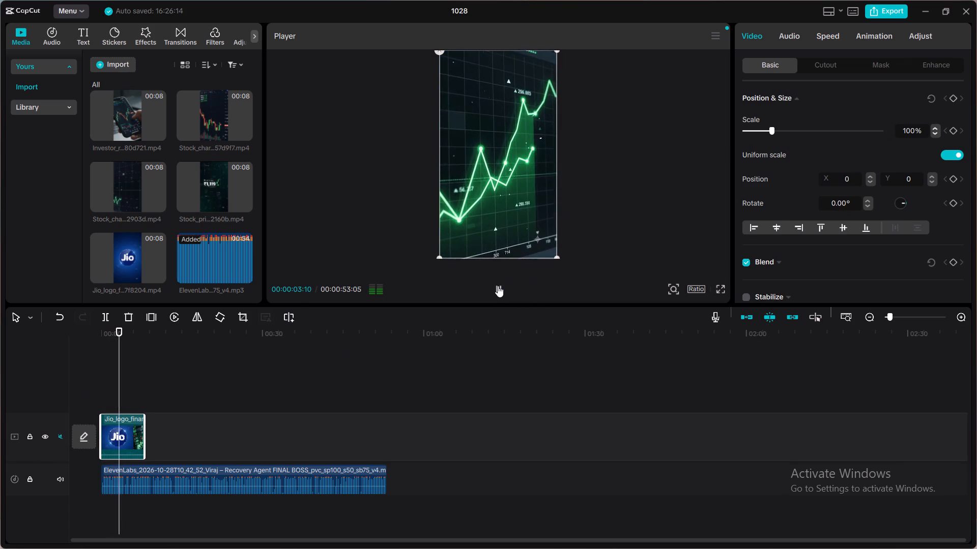
left_click(498, 286)
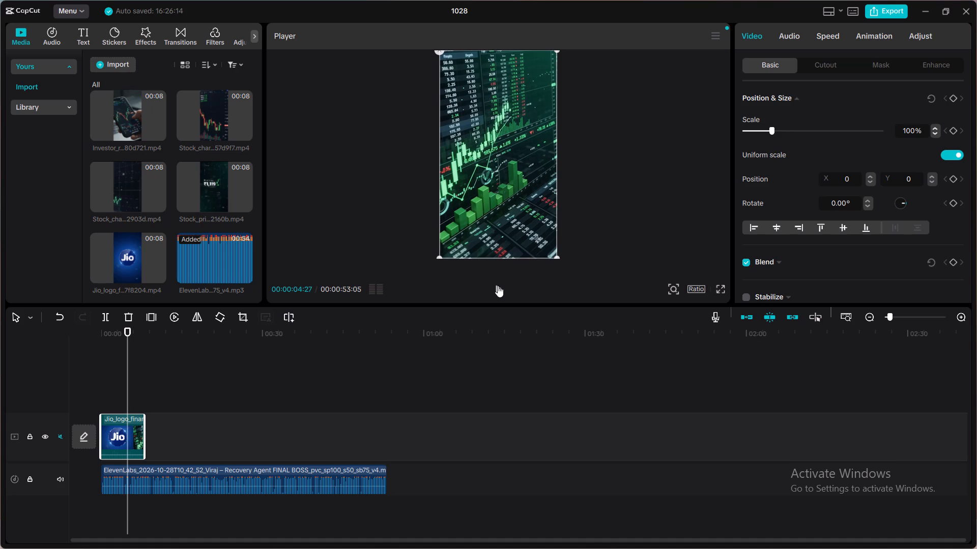
left_click(498, 286)
left_click(498, 286)
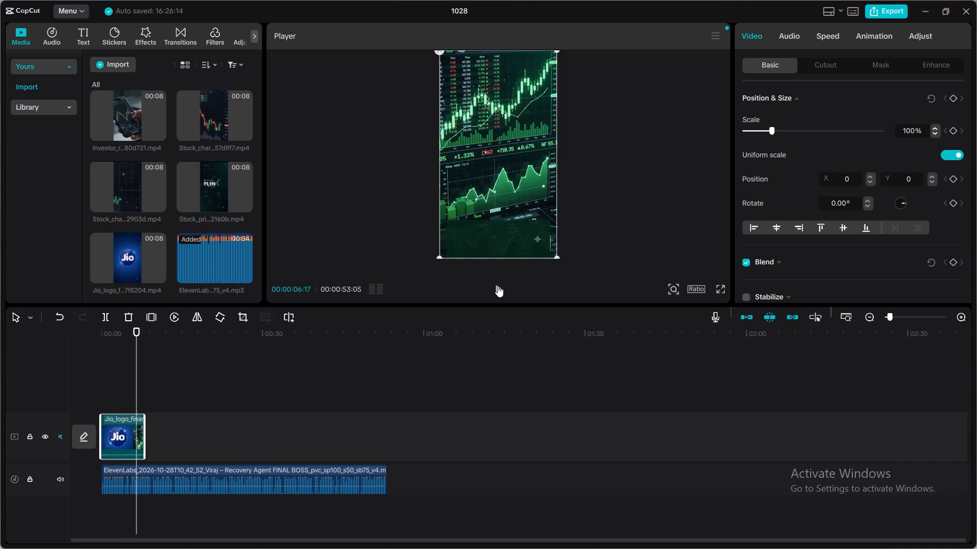
left_click(498, 286)
left_click(498, 286)
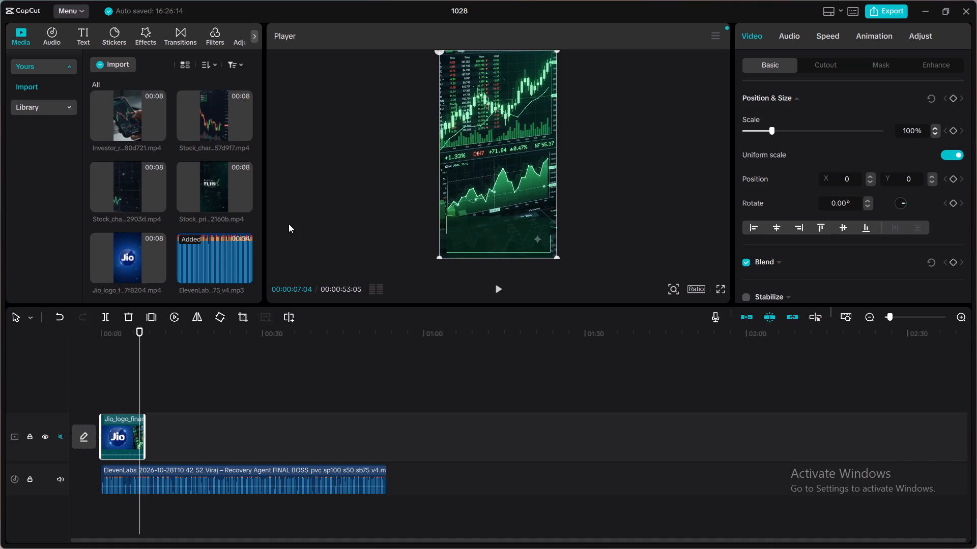
Place the Stock_price clip on a new video track above the main track, starting at about 22 seconds.
left_click_drag(209, 188, 207, 427)
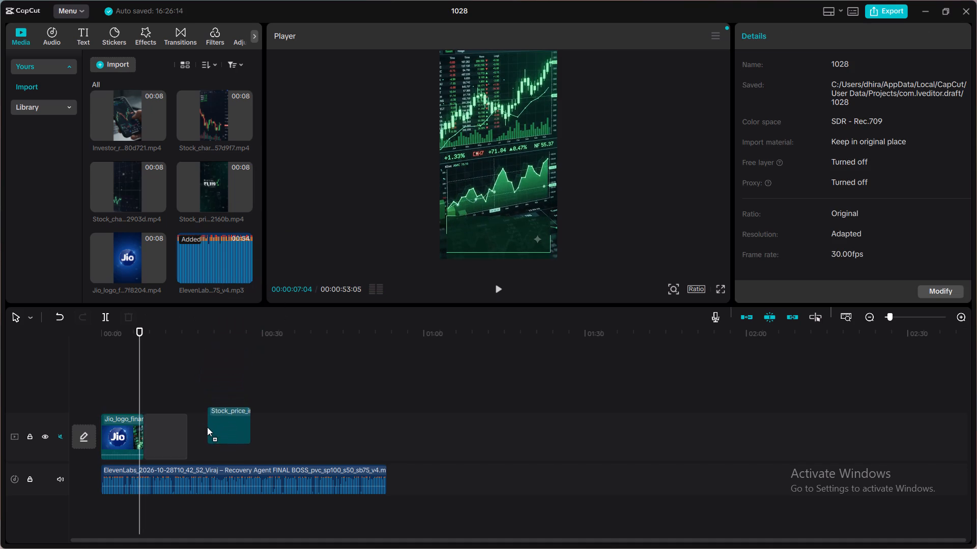
left_click_drag(207, 427, 219, 378)
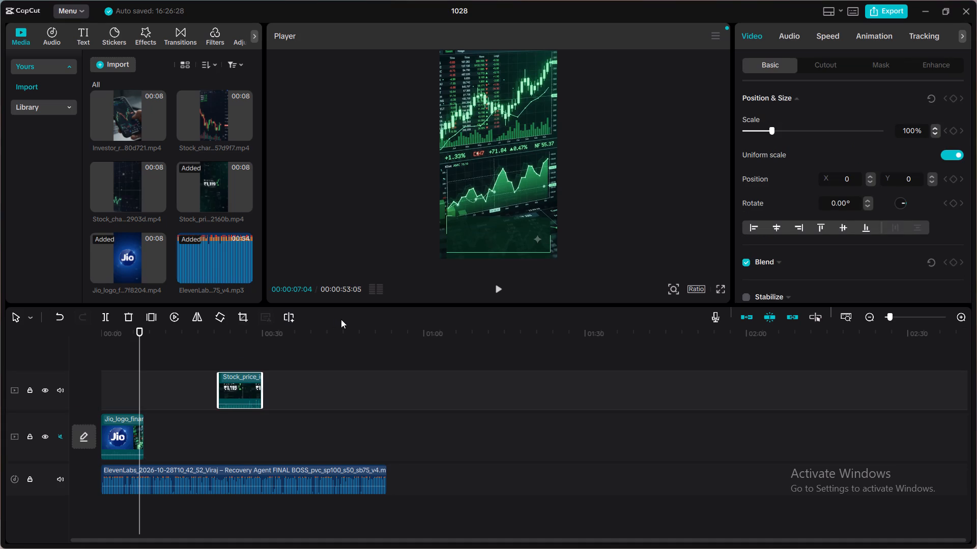
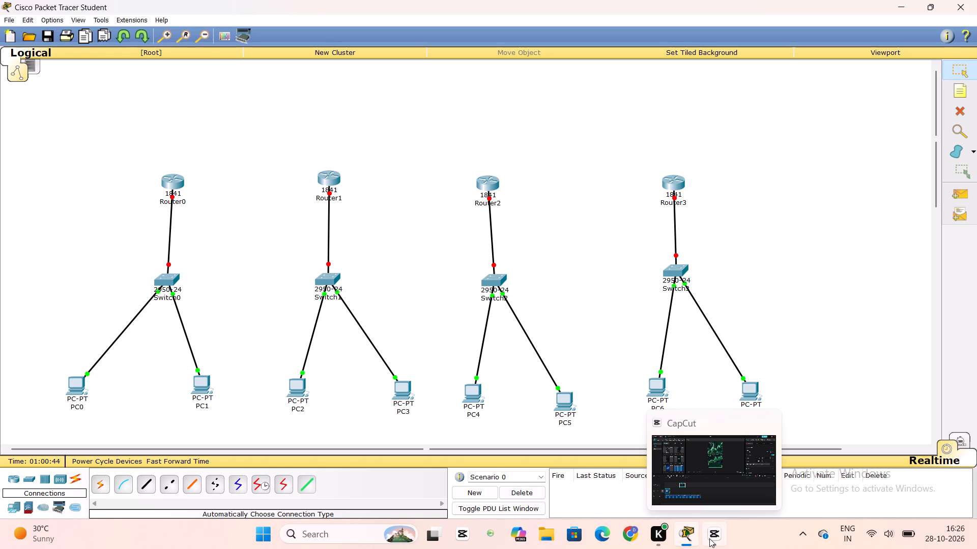
Switch back to CapCut and play the voiceover from about 7 to 15 seconds to judge which clip fits next.
left_click(709, 538)
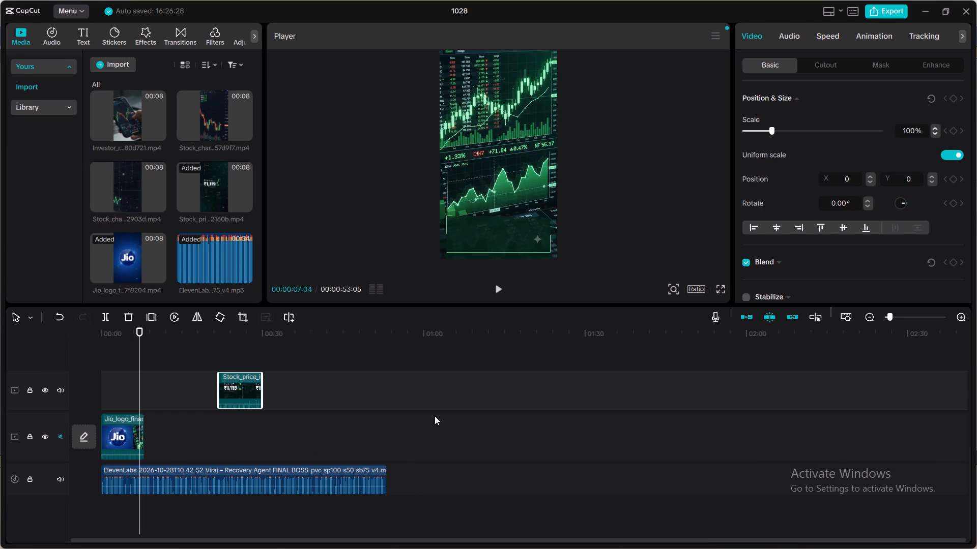
left_click(498, 288)
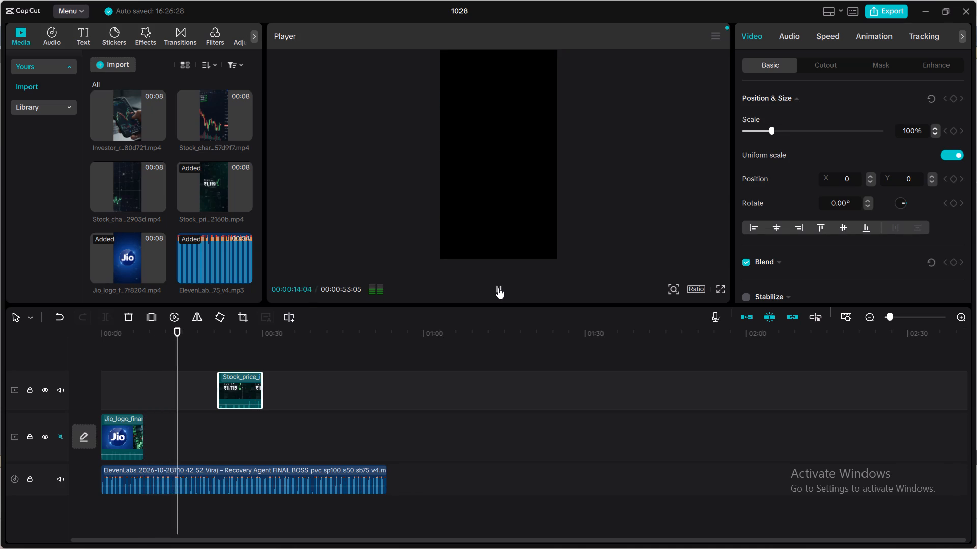
left_click(498, 288)
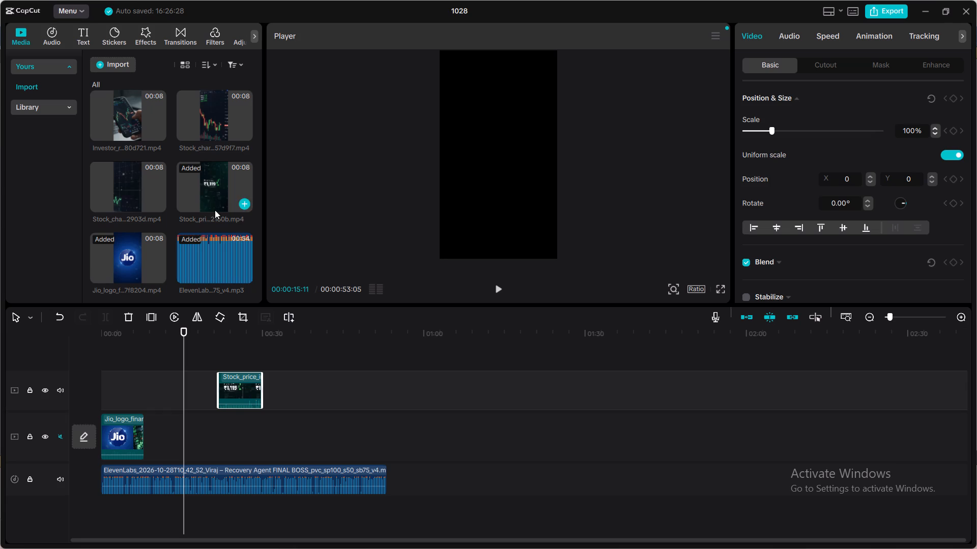
Add the Stock_cha...2903d clip and park it on the track above the main track, starting at about 37 seconds.
left_click_drag(130, 185, 155, 423)
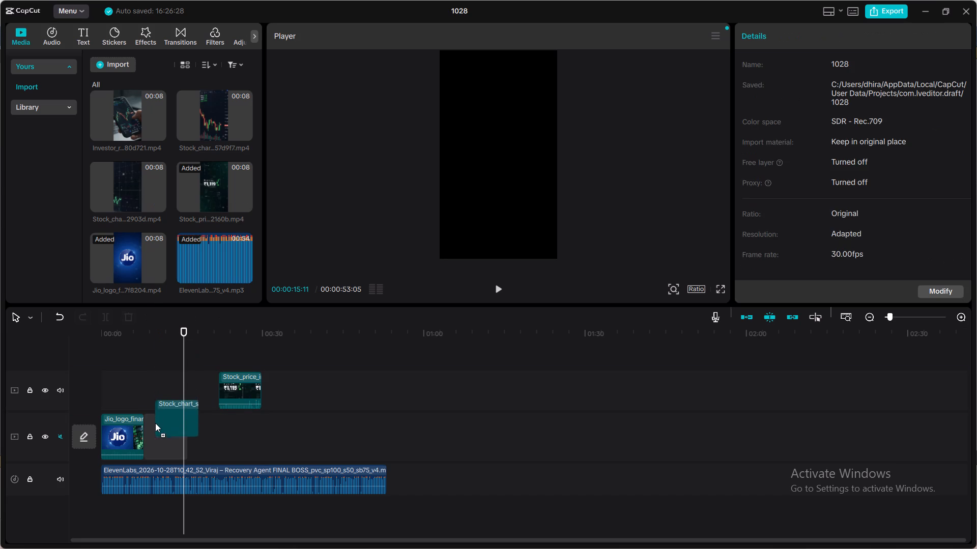
left_click_drag(155, 423, 155, 424)
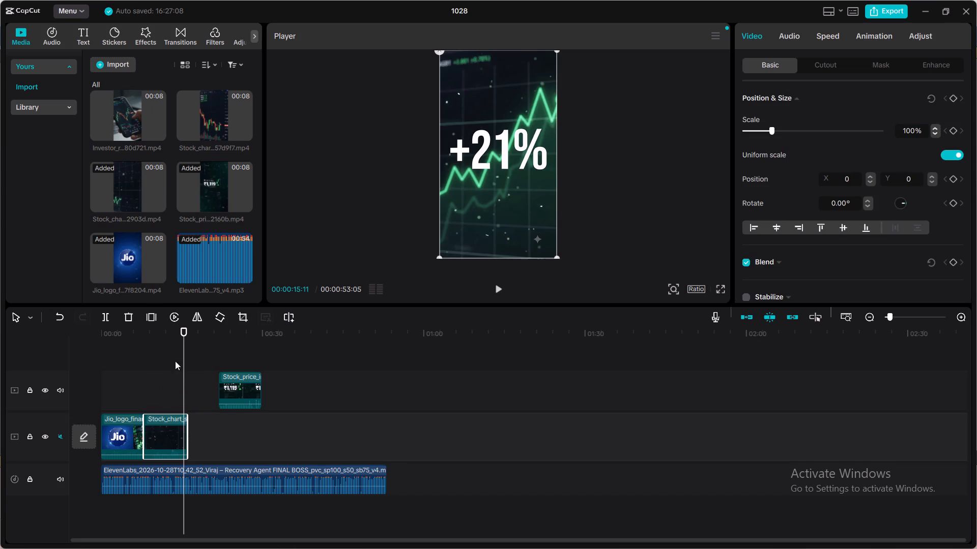
left_click_drag(155, 418, 310, 375)
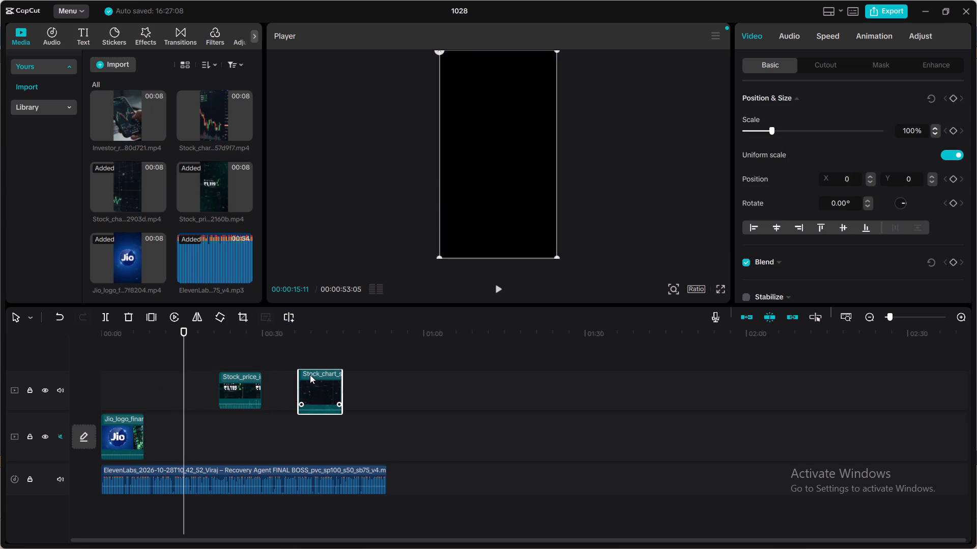
Place the Stock_char...57d9f7 clip on the main track directly after the Jio logo clip.
left_click_drag(221, 111, 196, 236)
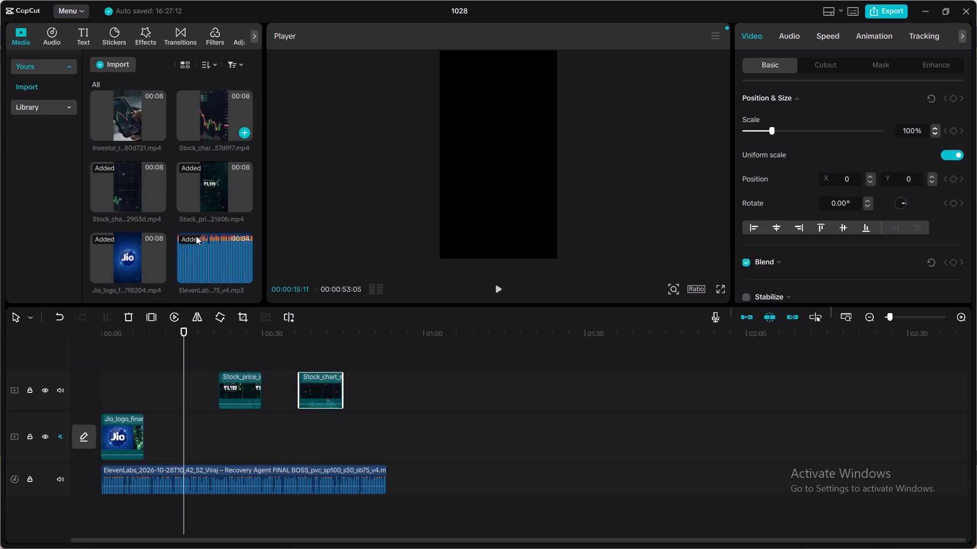
left_click_drag(196, 236, 156, 446)
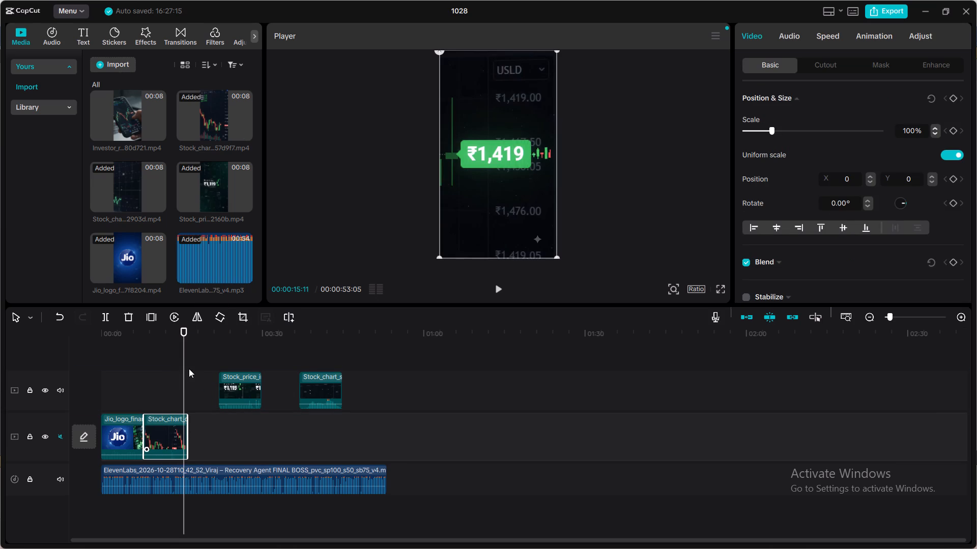
Play from about 6 to 16 seconds to check how the Stock_char...57d9f7 clip matches the voiceover.
left_click_drag(185, 355, 155, 354)
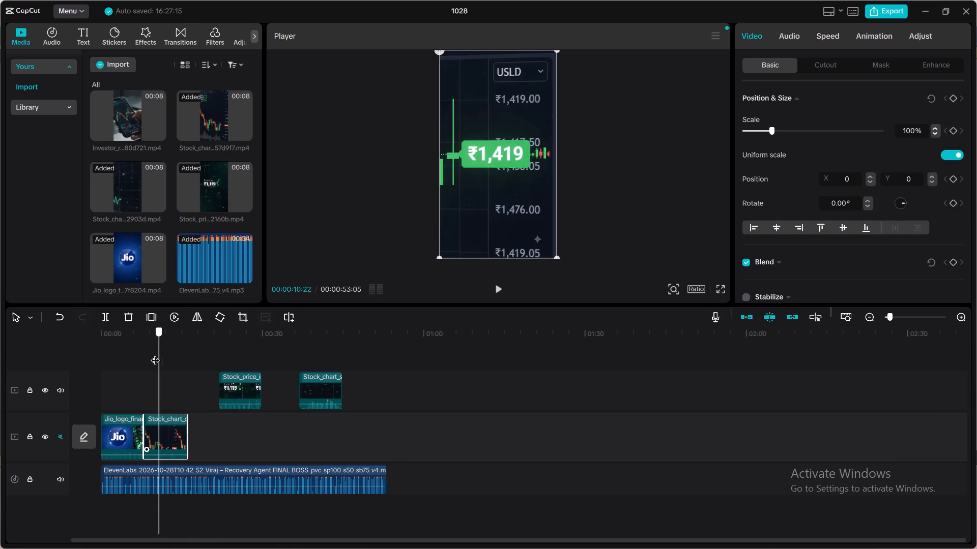
left_click_drag(155, 354, 152, 354)
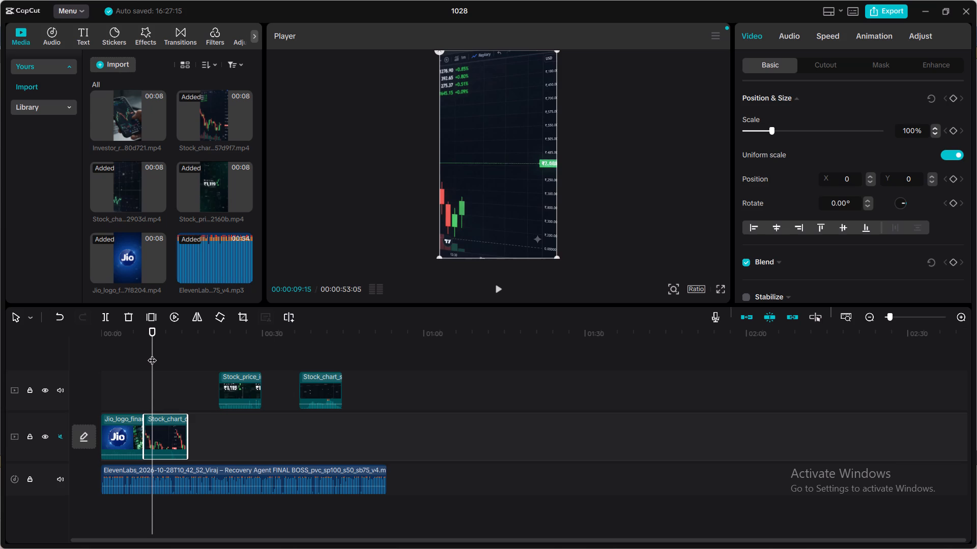
left_click_drag(152, 354, 138, 357)
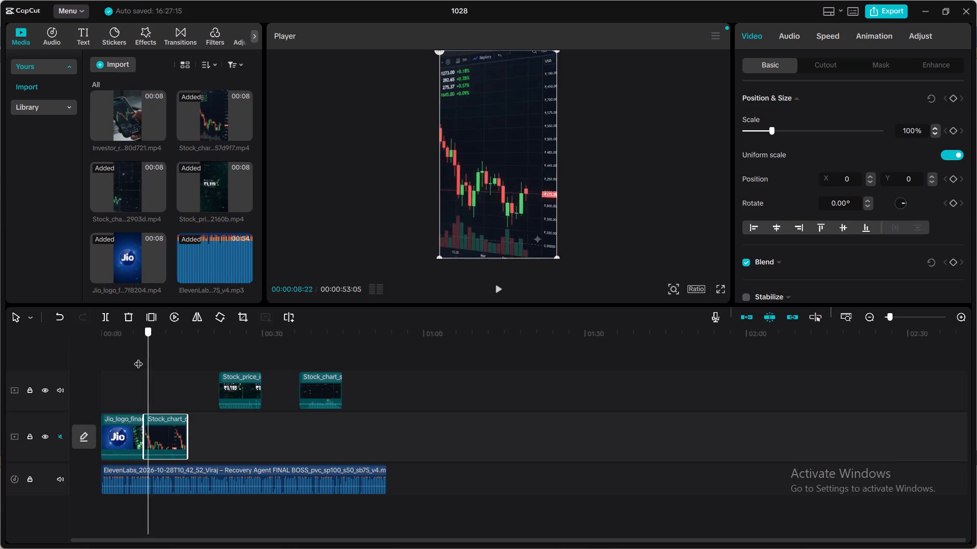
left_click_drag(138, 357, 135, 358)
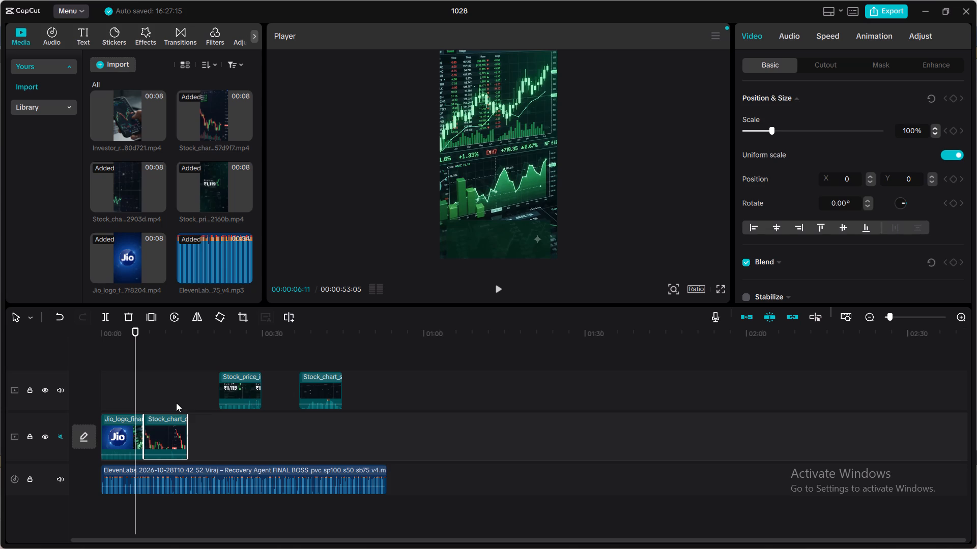
left_click(498, 289)
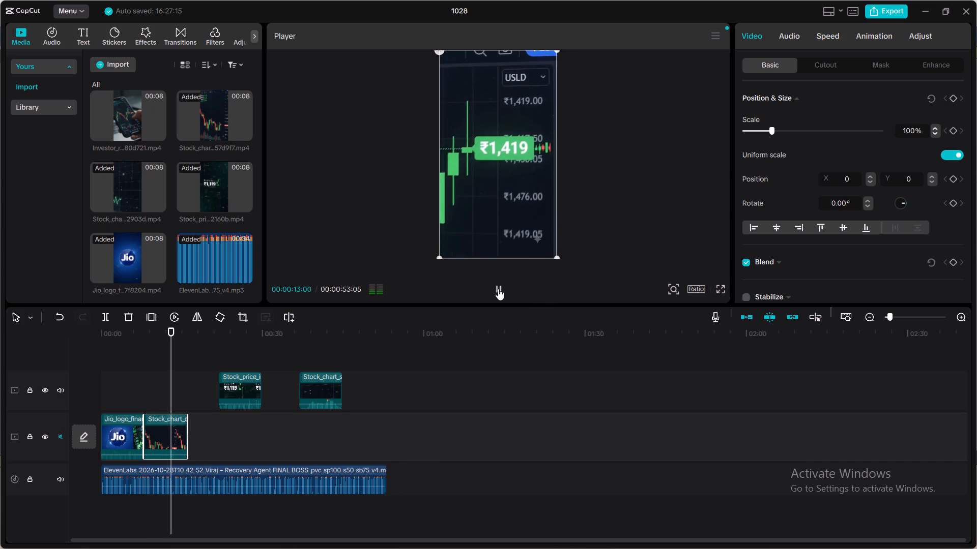
left_click(498, 289)
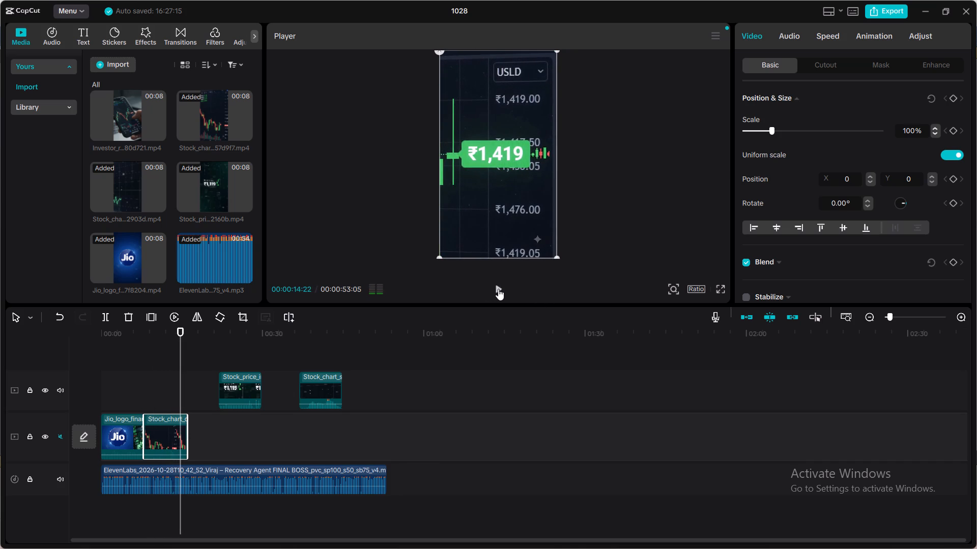
left_click(498, 289)
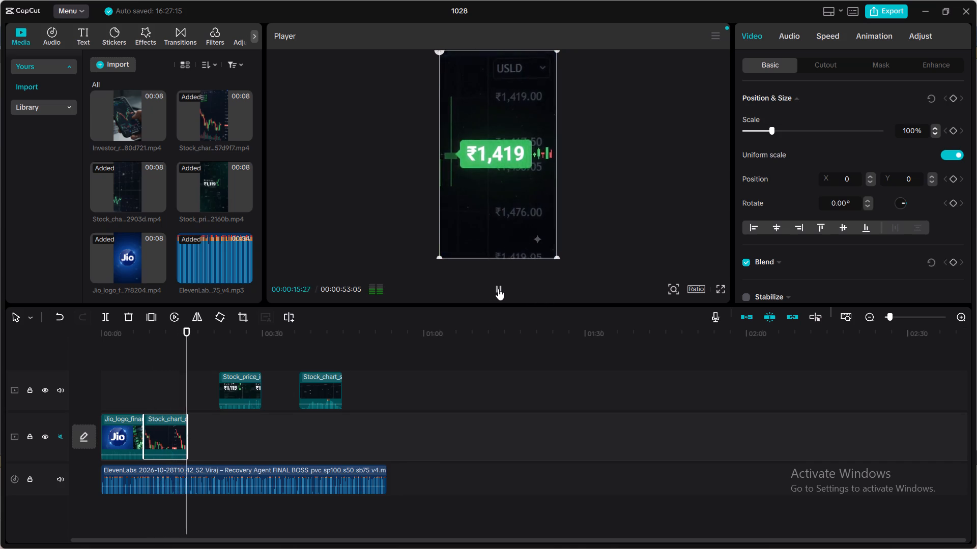
left_click(498, 289)
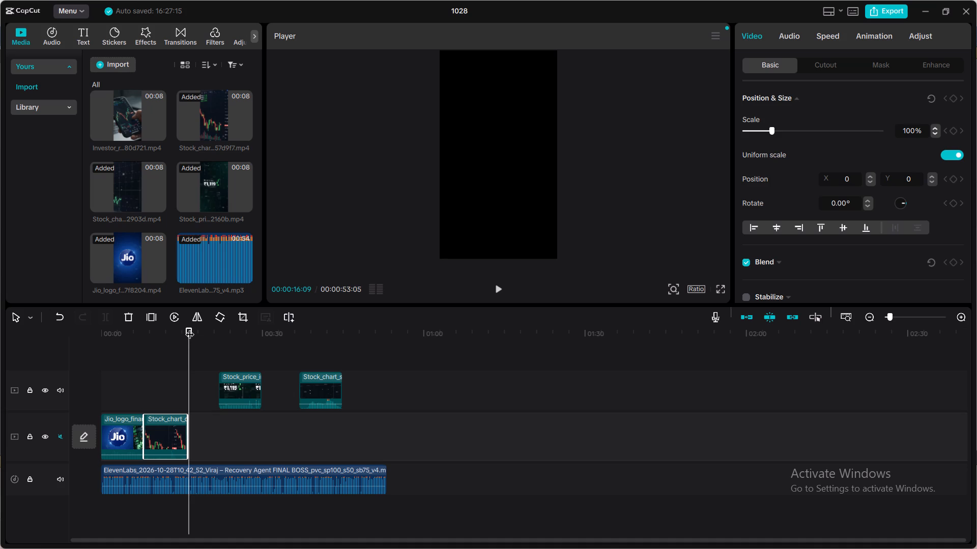
Find the voiceover cut point and trim the end of the Stock_char...57d9f7 clip to 00:00:13:27.
left_click_drag(190, 328, 176, 331)
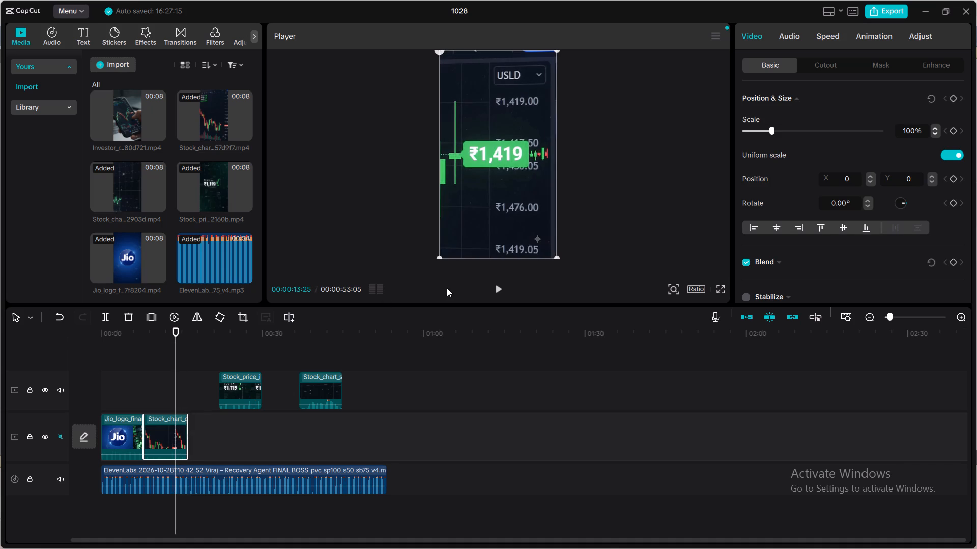
left_click(494, 287)
left_click(494, 287)
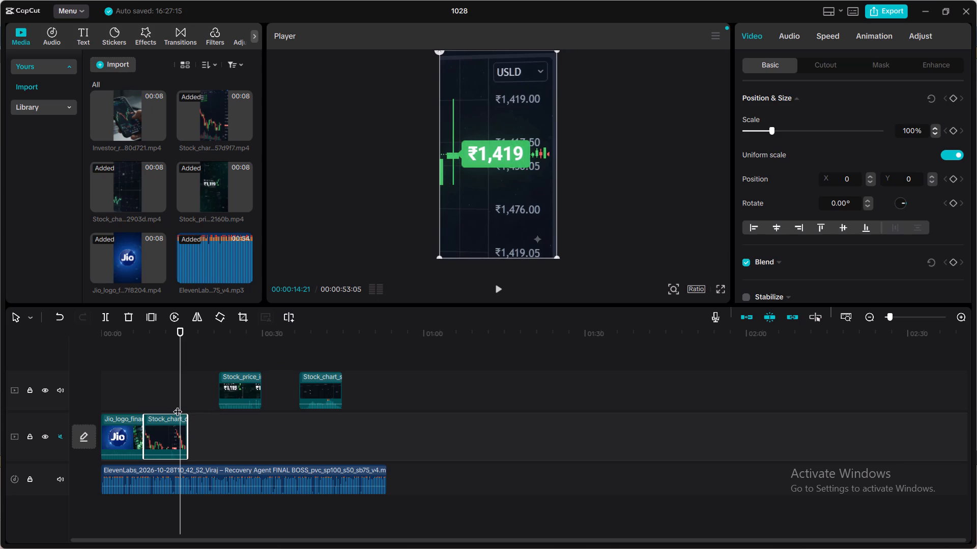
left_click_drag(178, 405, 172, 405)
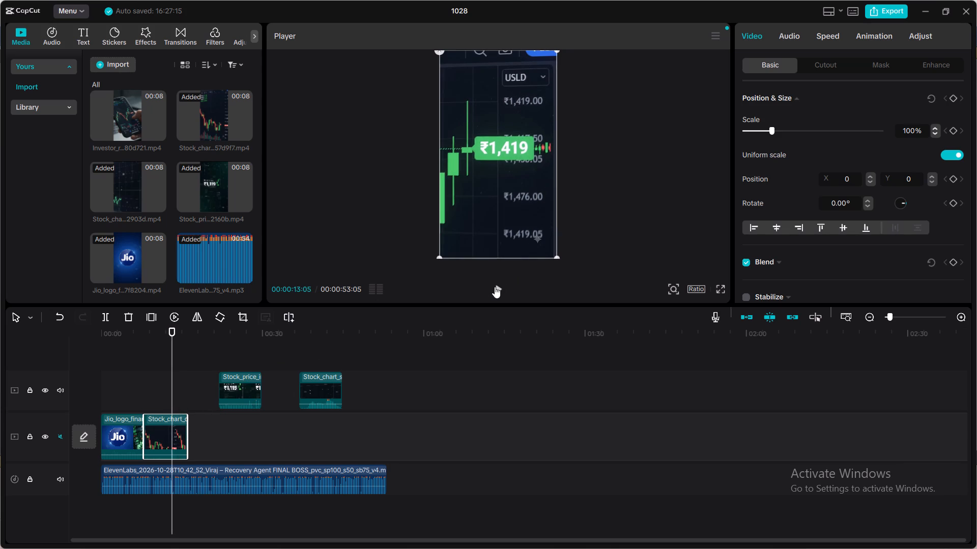
left_click(495, 287)
left_click(495, 287)
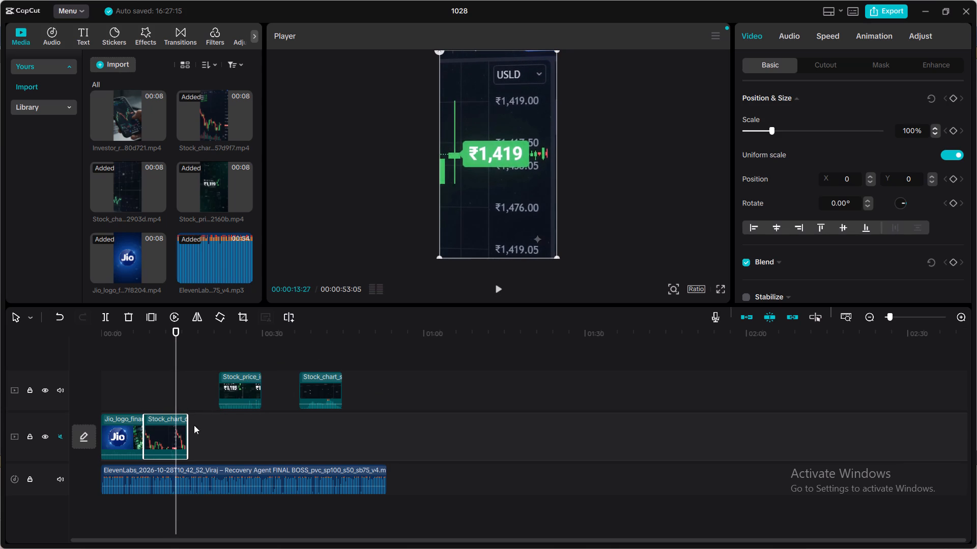
left_click_drag(188, 427, 174, 432)
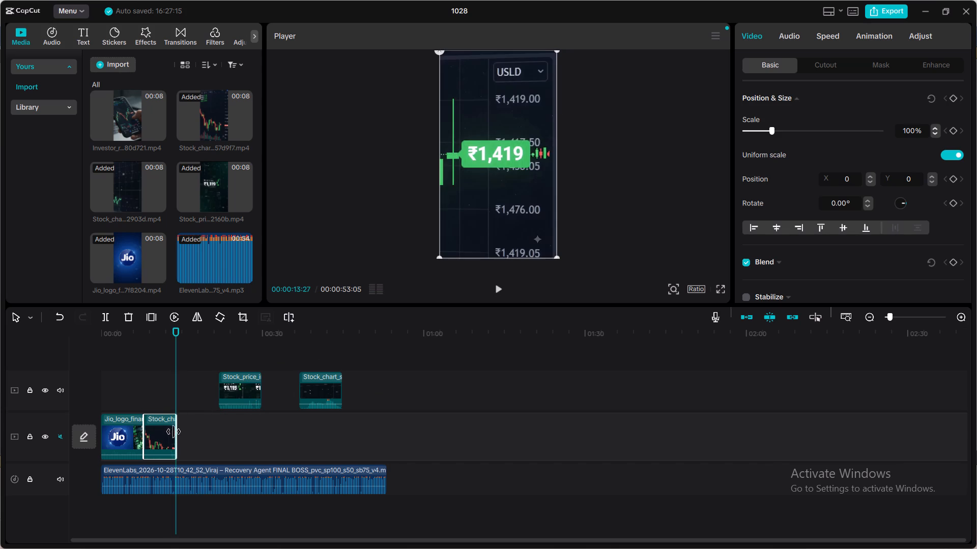
left_click_drag(174, 432, 167, 433)
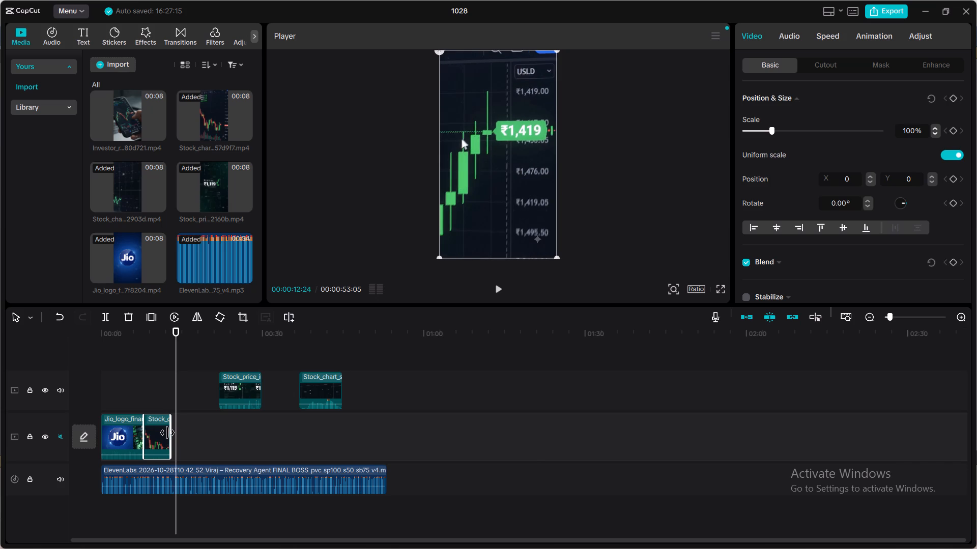
left_click_drag(167, 433, 169, 437)
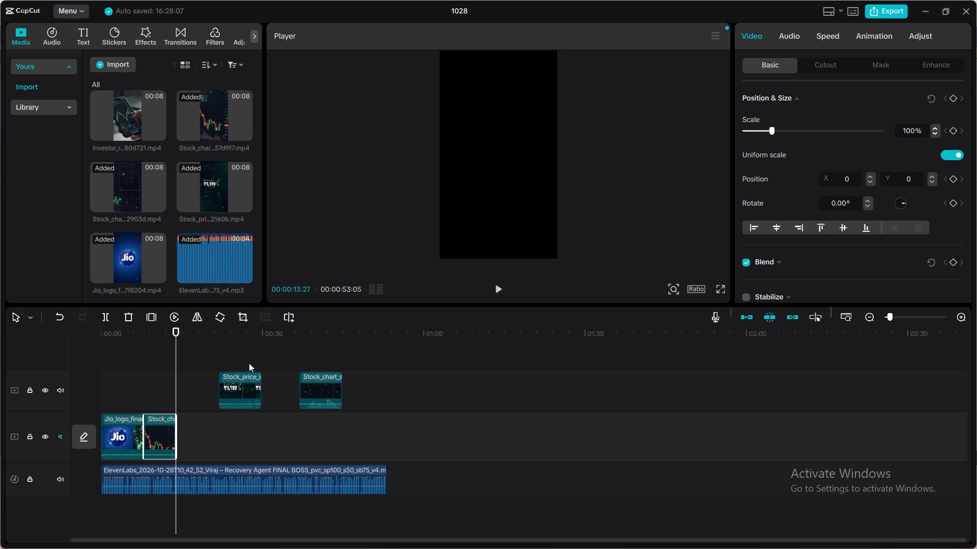
Move the Stock_price clip onto the main track directly after the trimmed chart clip and play it through against the voiceover.
left_click_drag(234, 377, 213, 422)
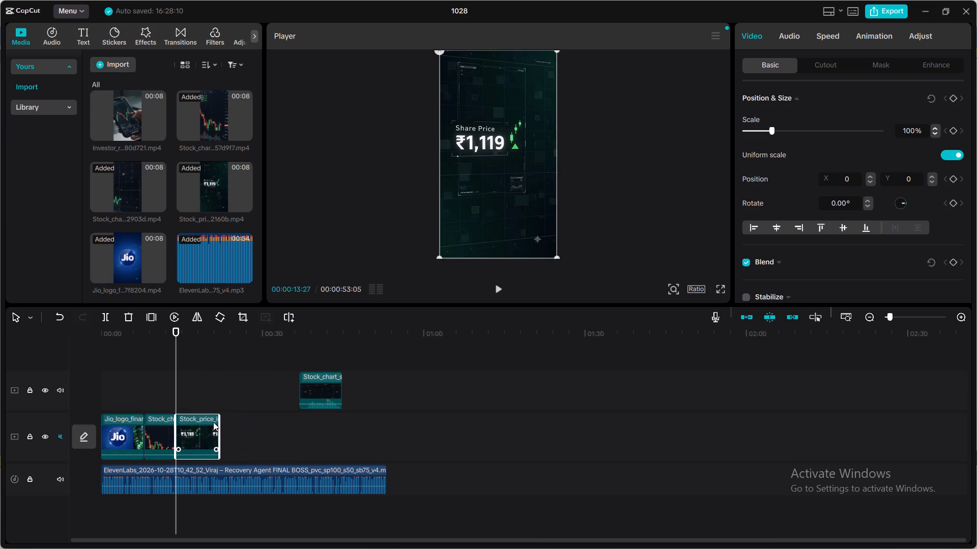
left_click(497, 290)
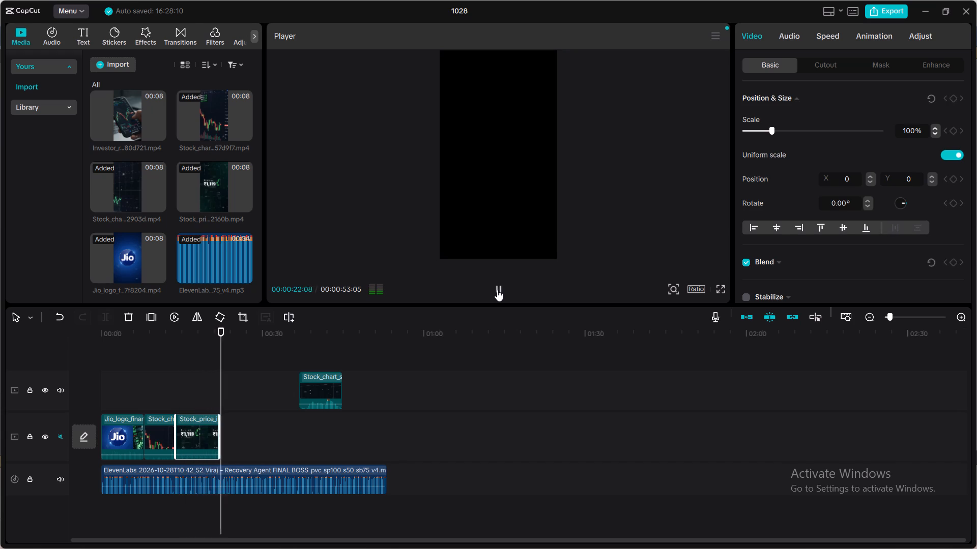
left_click(497, 290)
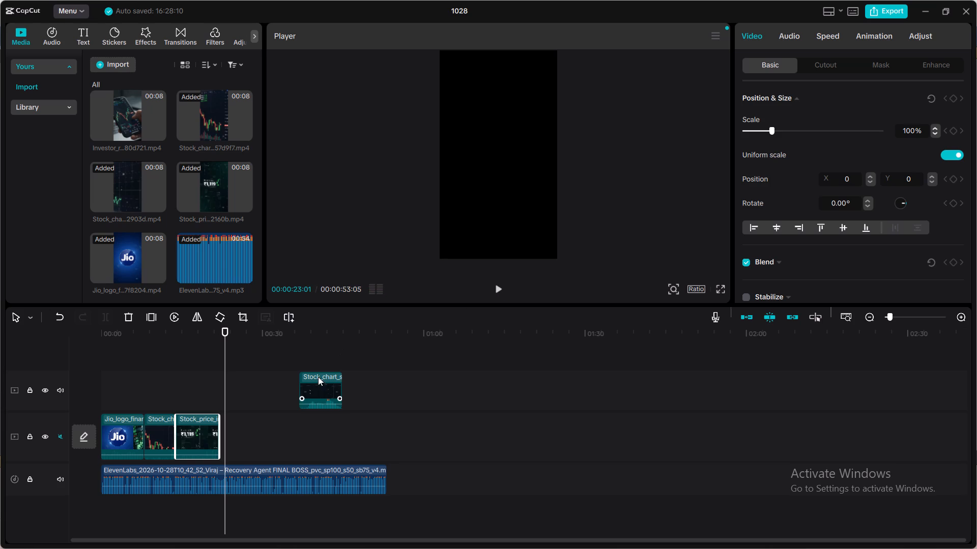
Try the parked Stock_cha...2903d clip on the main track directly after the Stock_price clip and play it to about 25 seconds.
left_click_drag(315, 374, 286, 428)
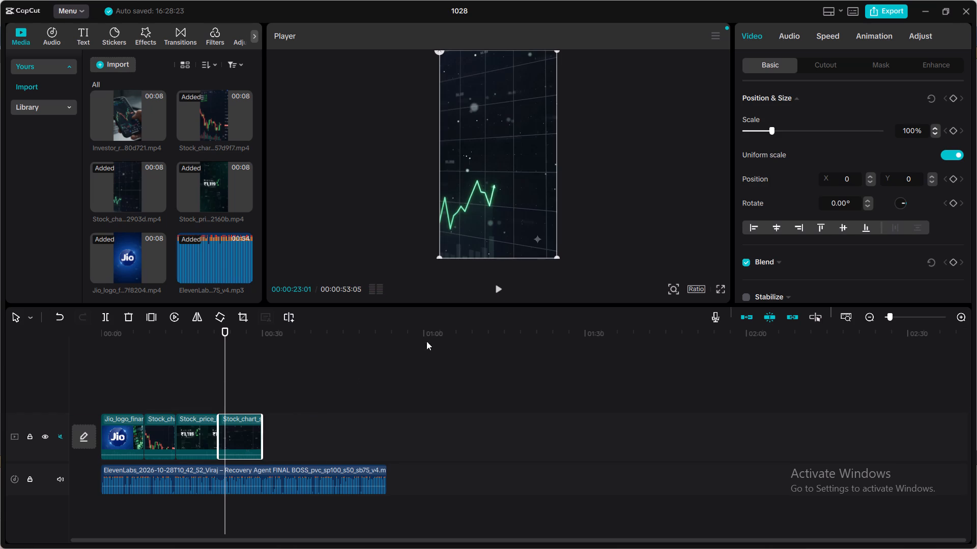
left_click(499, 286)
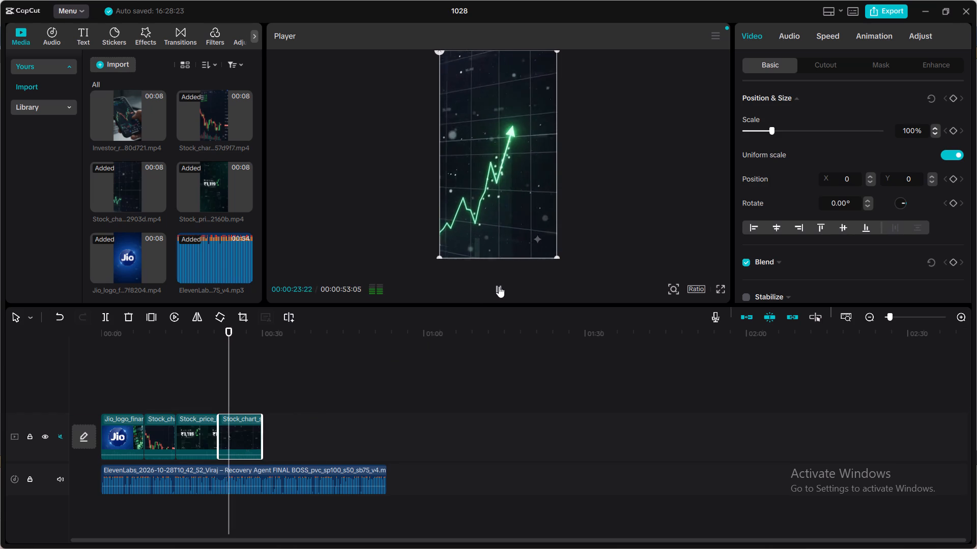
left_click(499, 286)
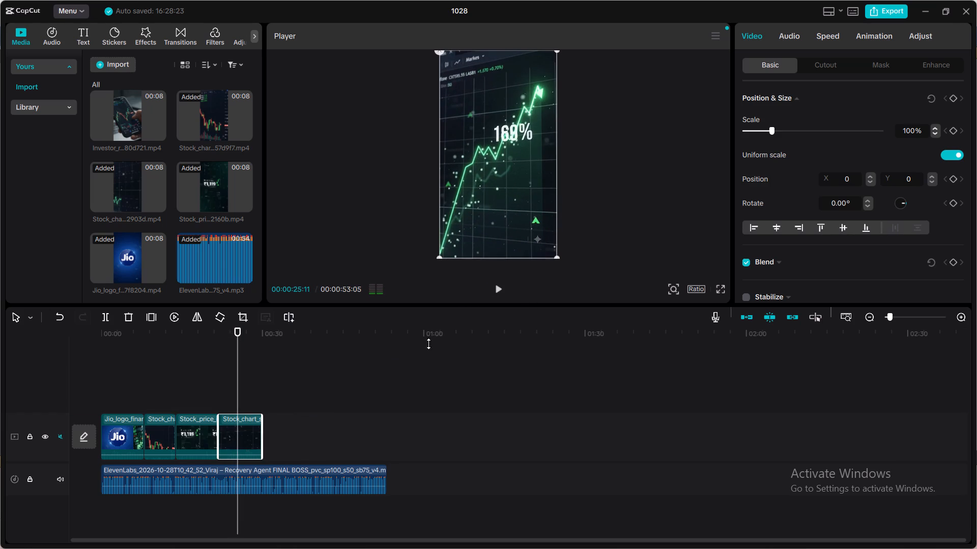
Move the Stock_cha...2903d clip back to a track above the main track, starting at about 40 seconds.
left_click_drag(250, 416, 349, 380)
Review the timeline and media clips, and add another copy of Stock_cha...2903d to the main track directly after the Stock_price clip.
left_click(323, 351)
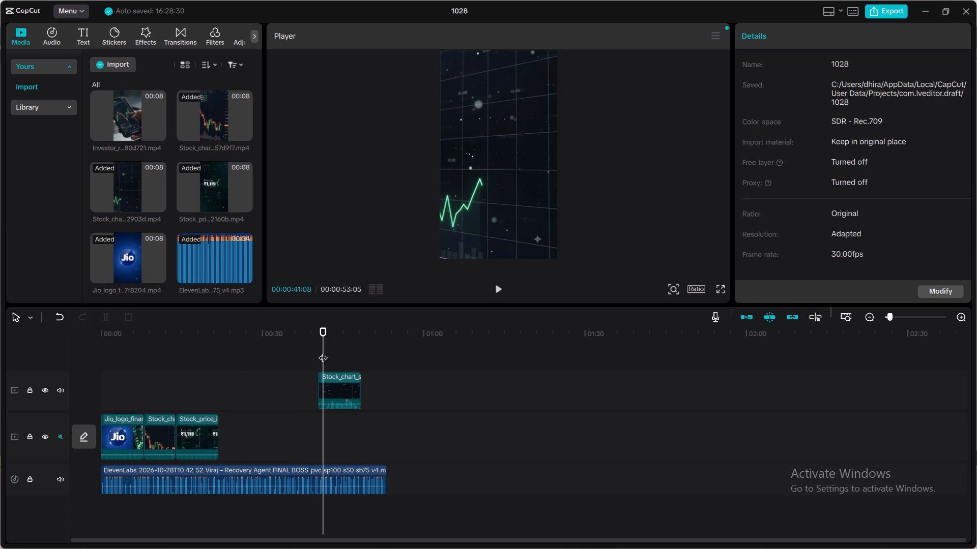
left_click_drag(323, 351, 315, 358)
left_click(225, 356)
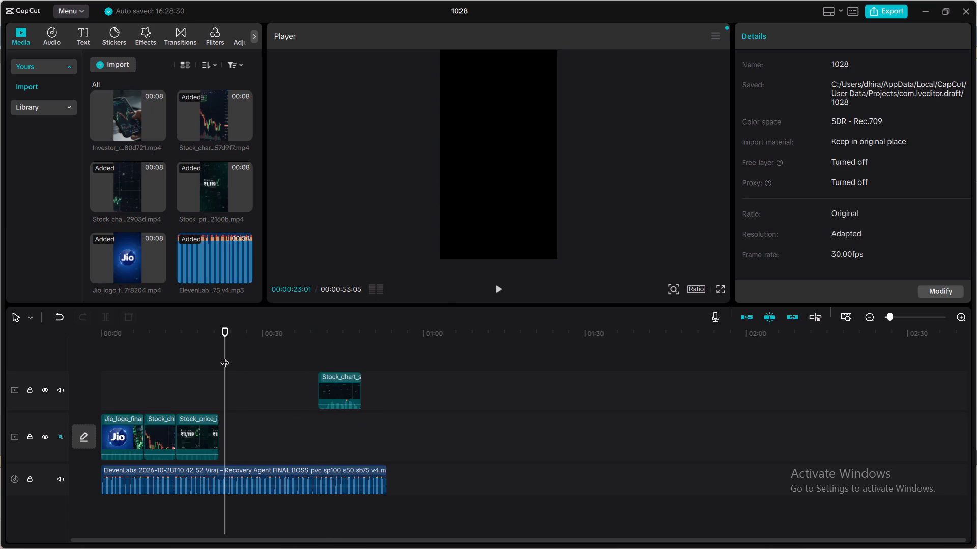
left_click_drag(225, 356, 206, 355)
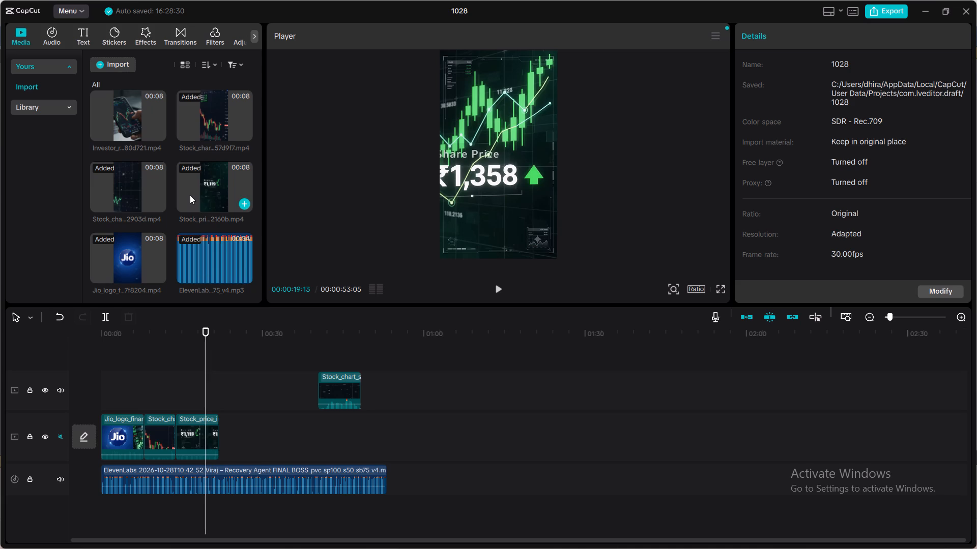
scroll(190, 195, "up", 1)
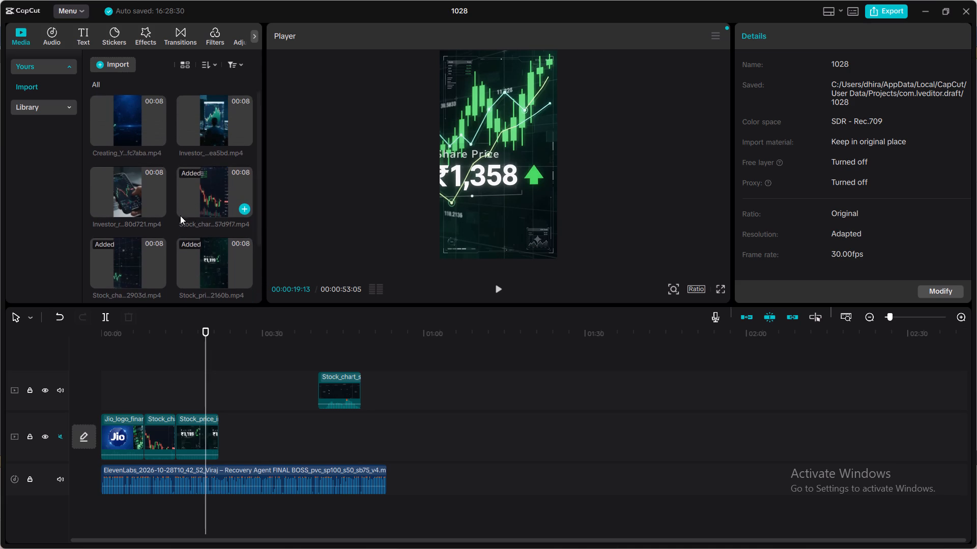
scroll(171, 229, "down", 2)
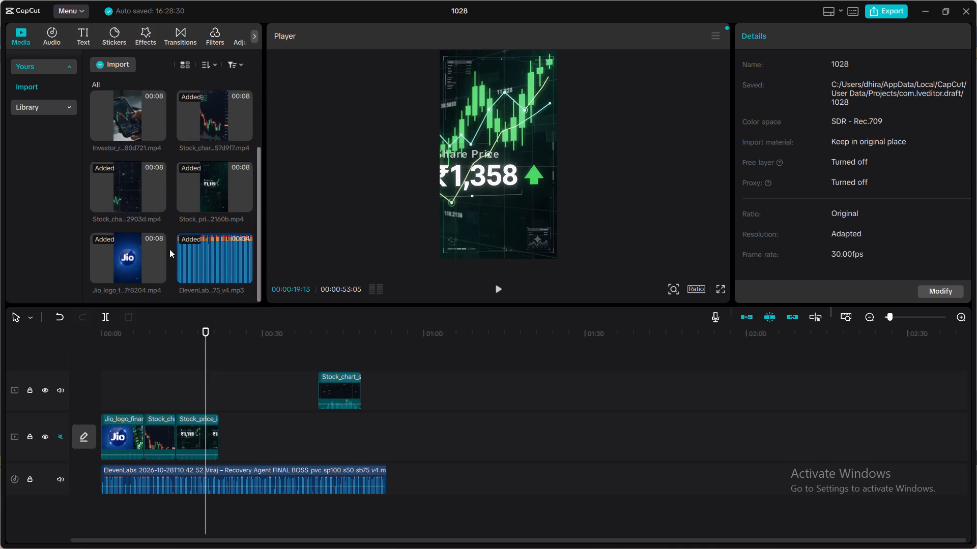
scroll(198, 188, "up", 1)
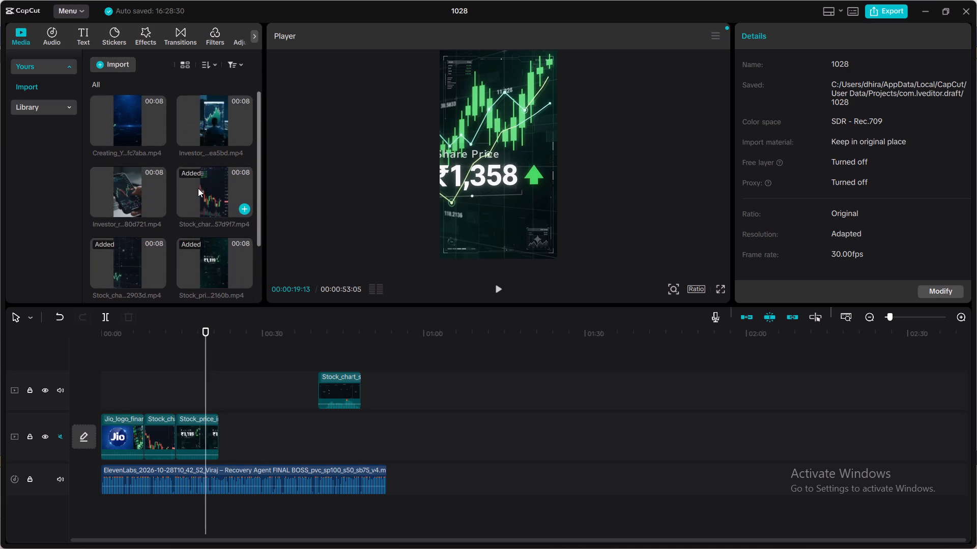
scroll(213, 126, "up", 1)
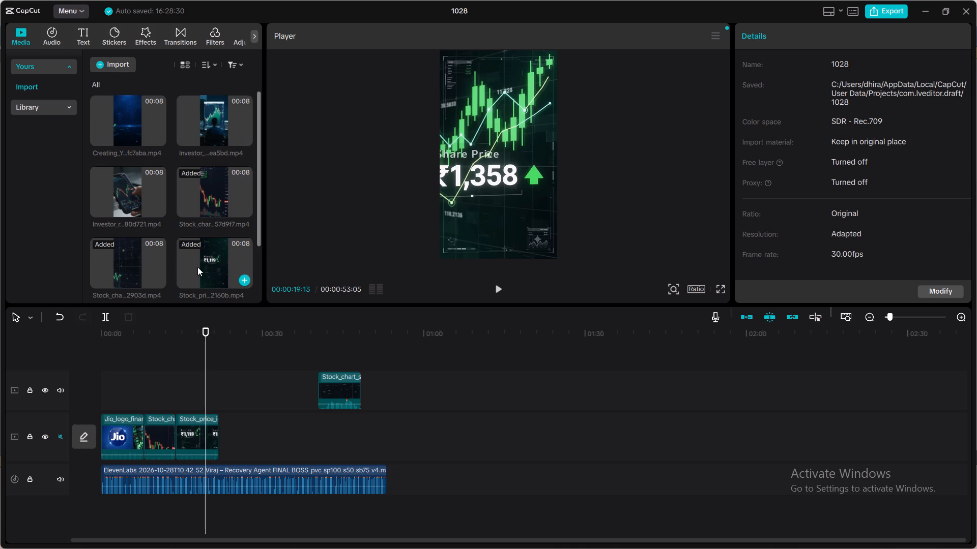
scroll(204, 243, "down", 1)
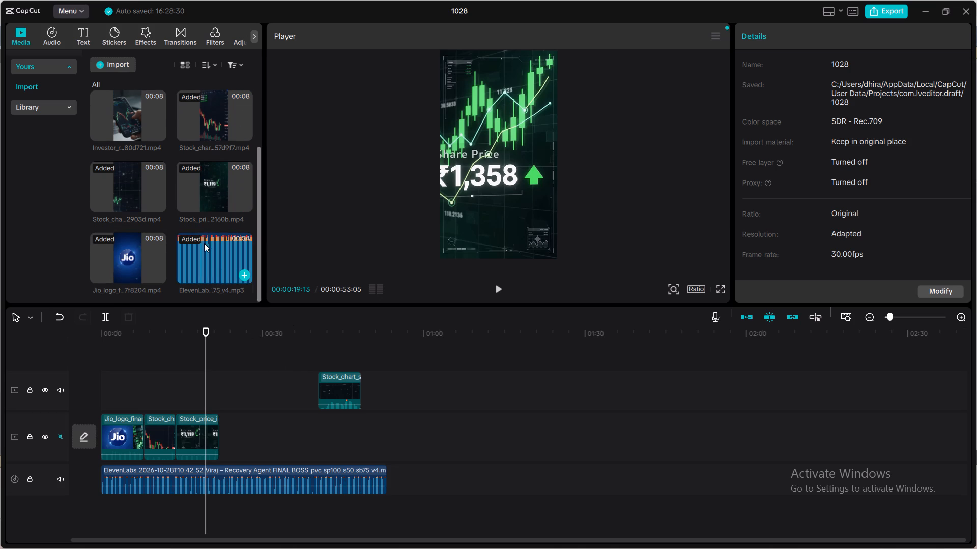
left_click_drag(135, 183, 234, 428)
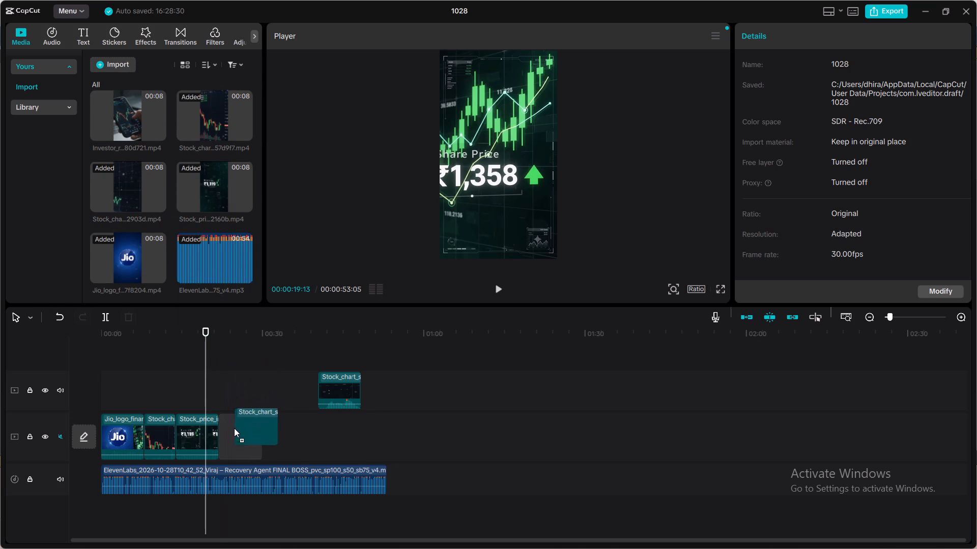
left_click_drag(234, 428, 234, 429)
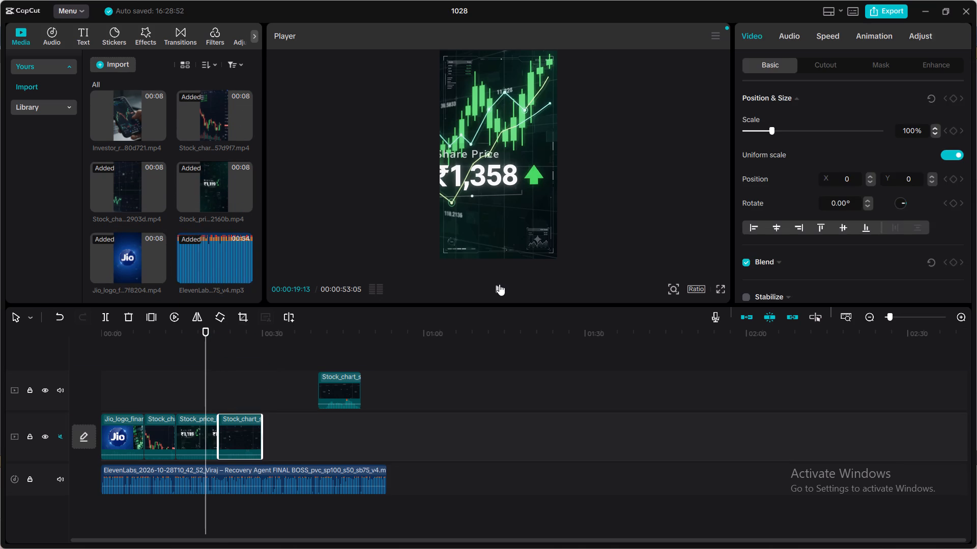
Play the added Stock_cha...2903d clip against the voiceover, trim about two seconds off its start, and check the join.
left_click(499, 284)
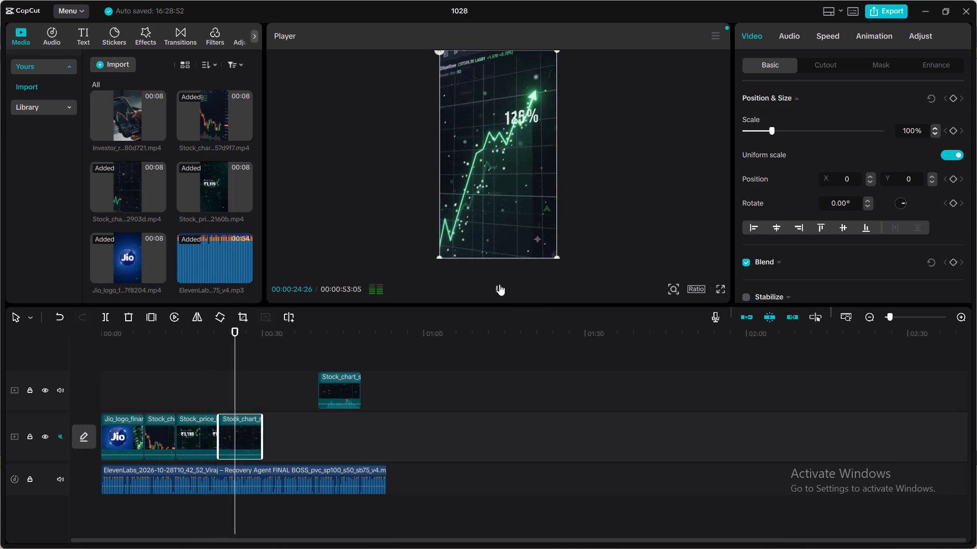
left_click(499, 284)
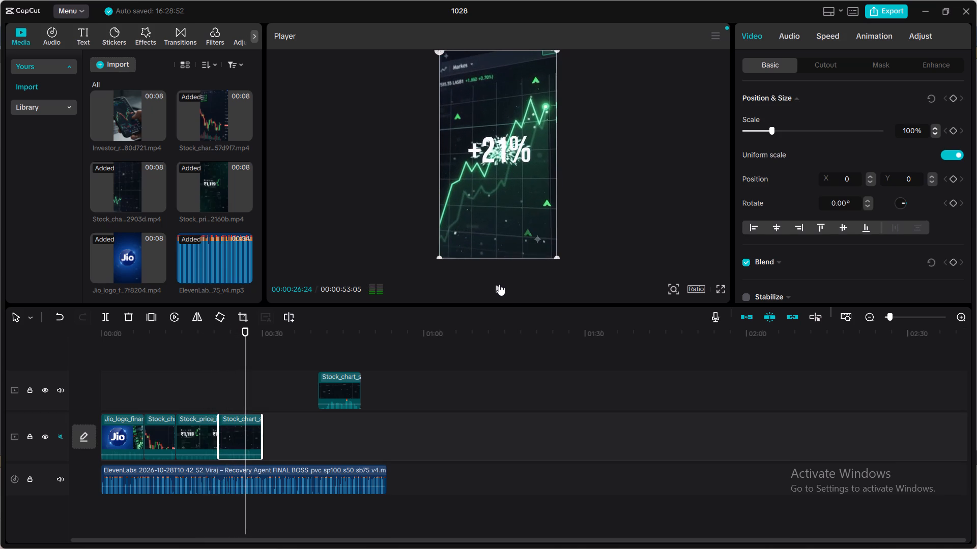
left_click(499, 284)
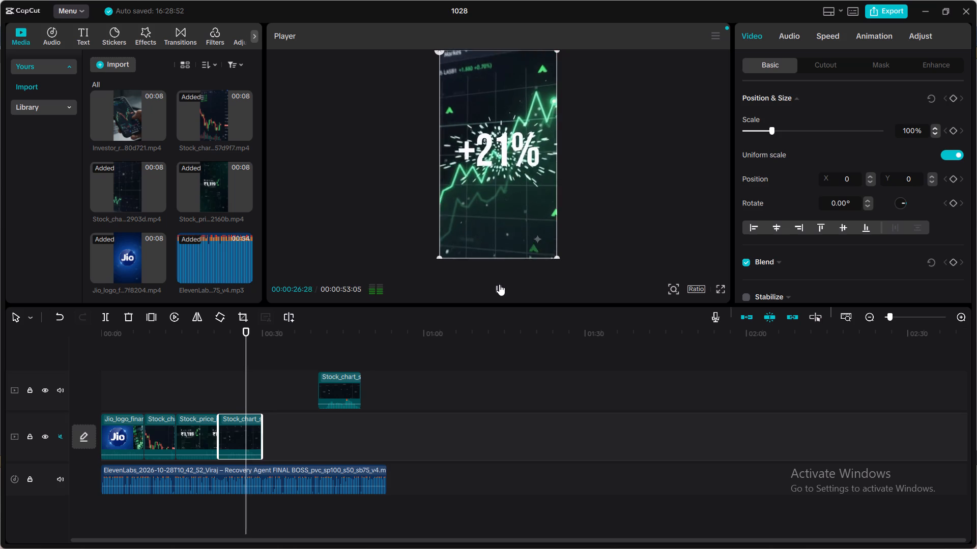
left_click(499, 284)
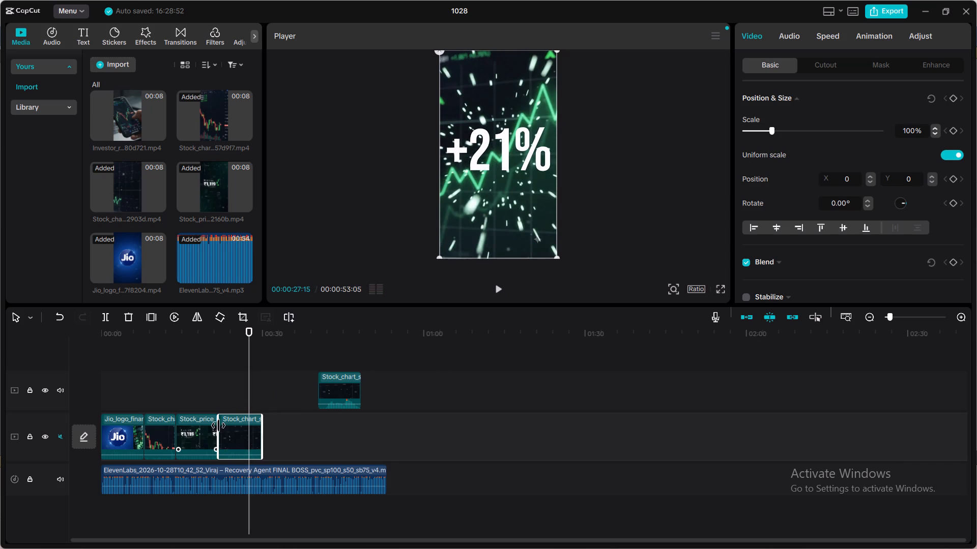
left_click_drag(218, 425, 231, 428)
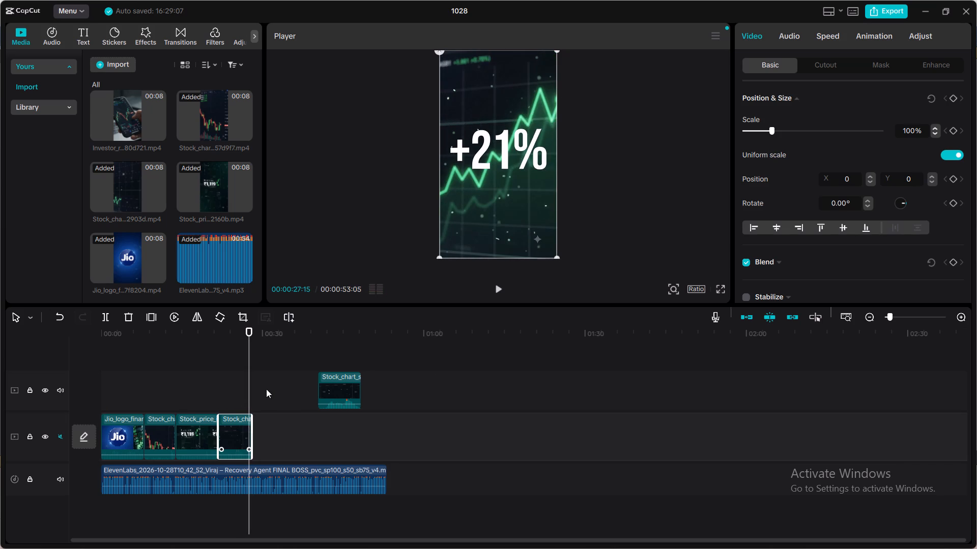
left_click(220, 387)
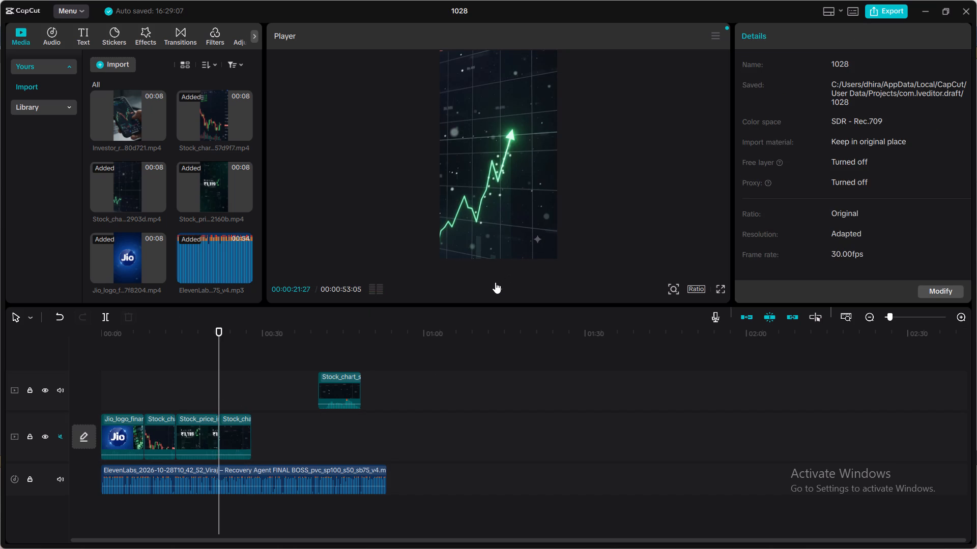
left_click(492, 283)
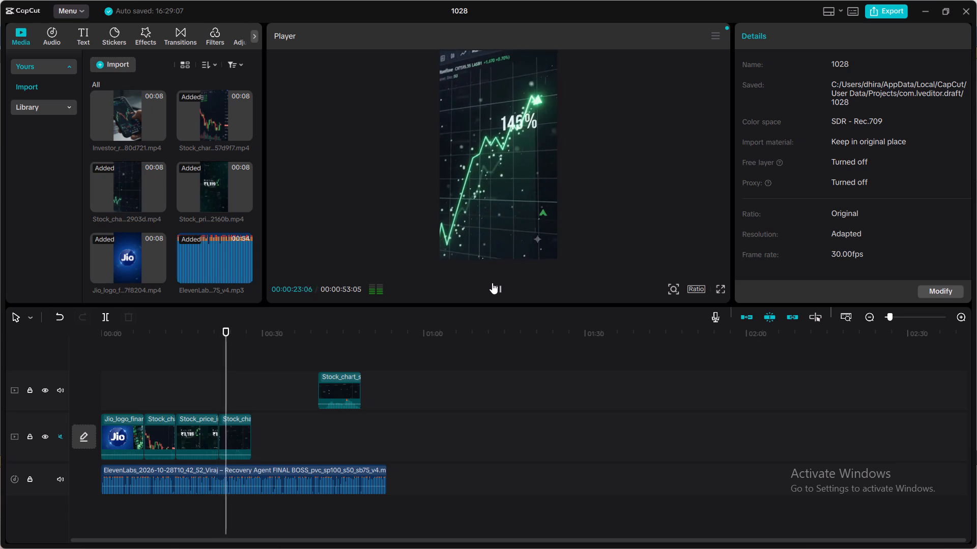
left_click(492, 283)
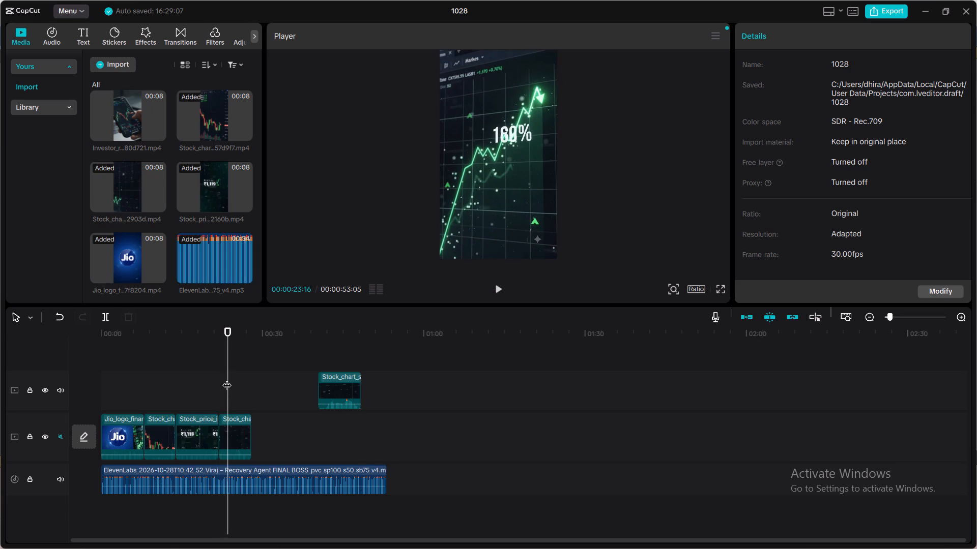
Trim the start of the main-track Stock_cha...2903d clip further so it opens on the 319% counter, and replay it.
left_click_drag(227, 379, 173, 390)
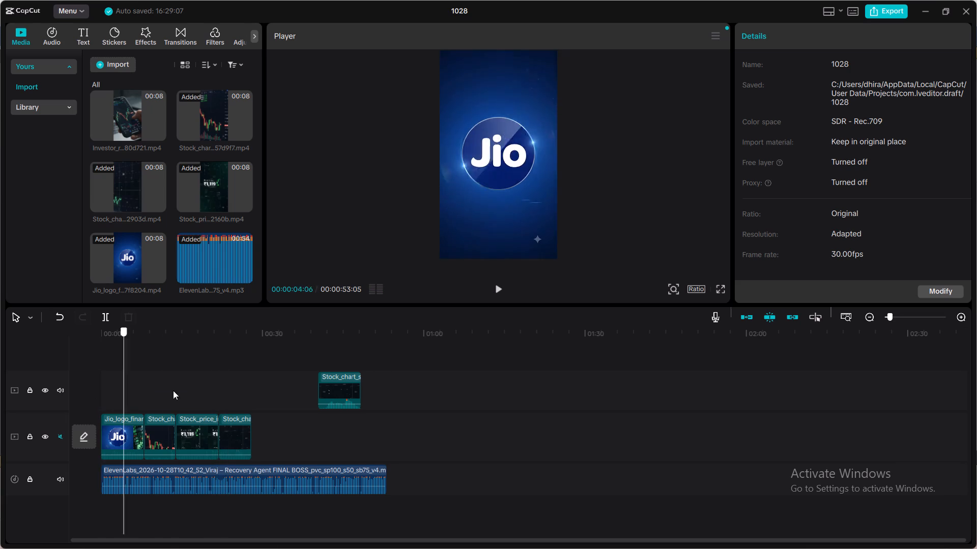
left_click_drag(173, 390, 237, 382)
left_click_drag(218, 423, 223, 423)
left_click(228, 418)
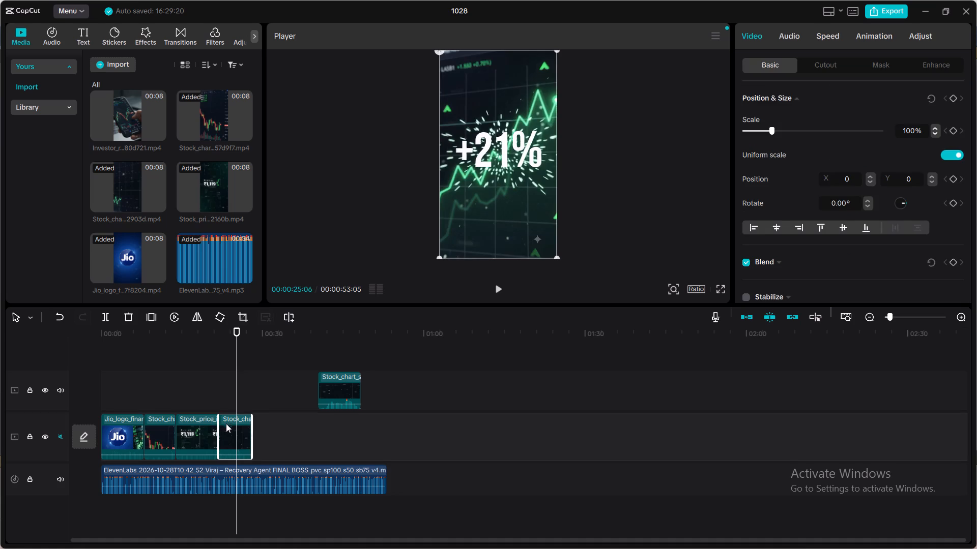
left_click_drag(220, 429, 234, 431)
left_click(217, 397)
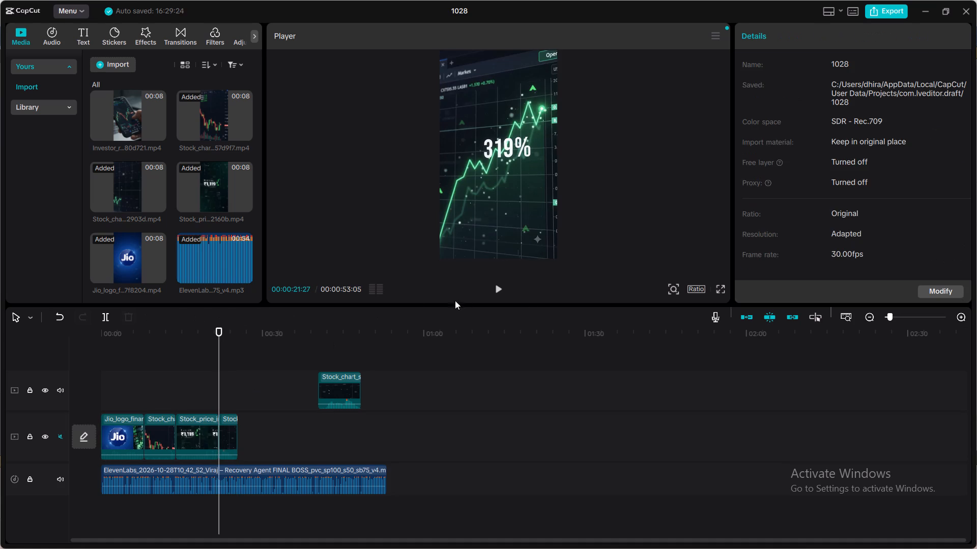
left_click(500, 289)
left_click(500, 289)
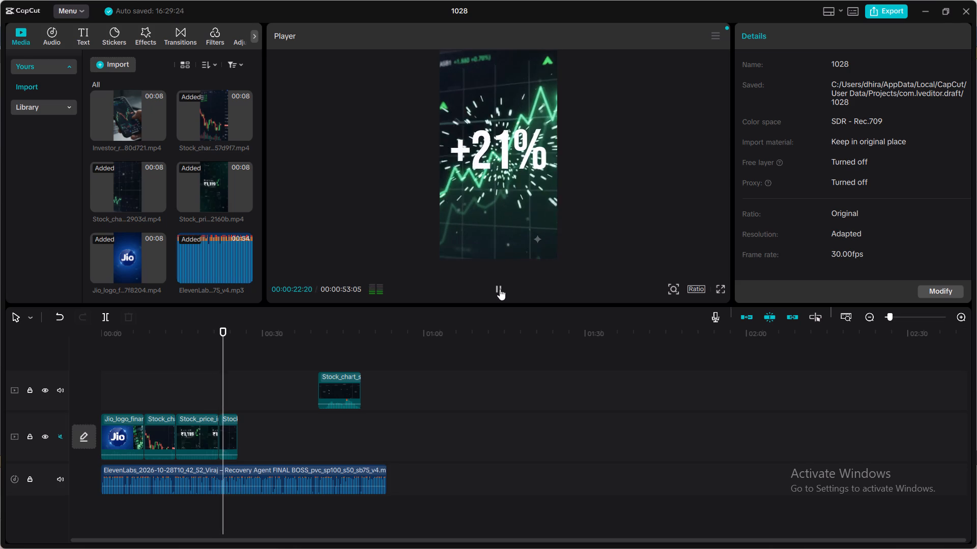
Fine-tune the same clip's start so it opens on the +21% figure, and play it through against the voiceover.
left_click(233, 419)
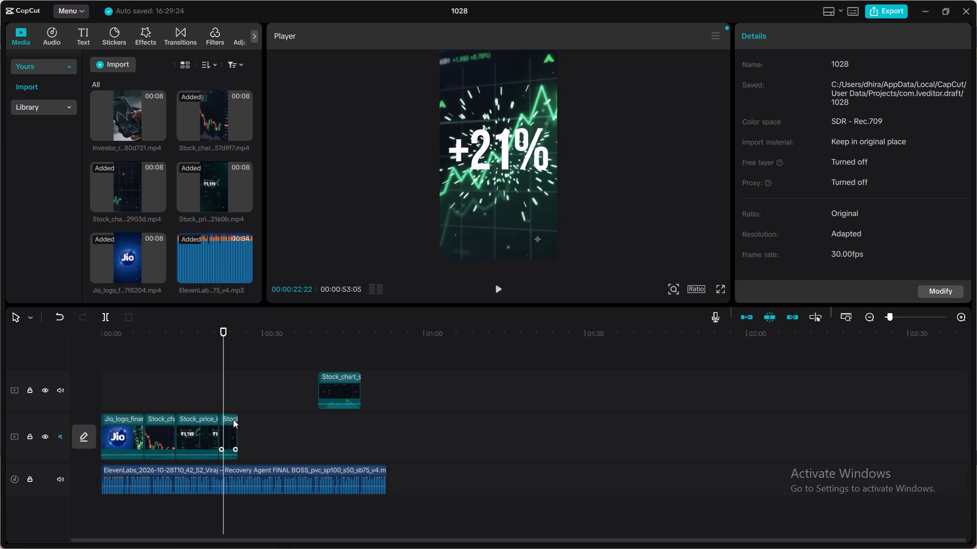
left_click(217, 434)
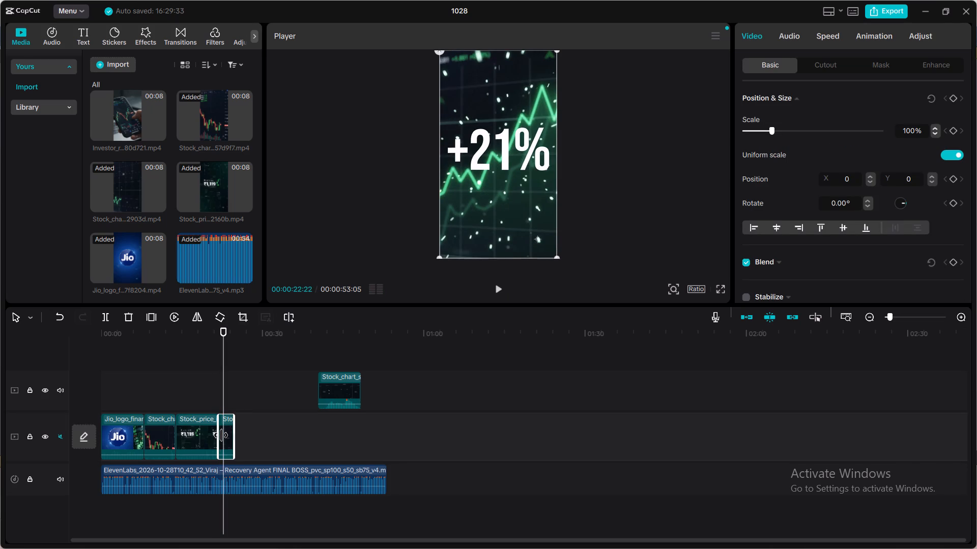
left_click(216, 432)
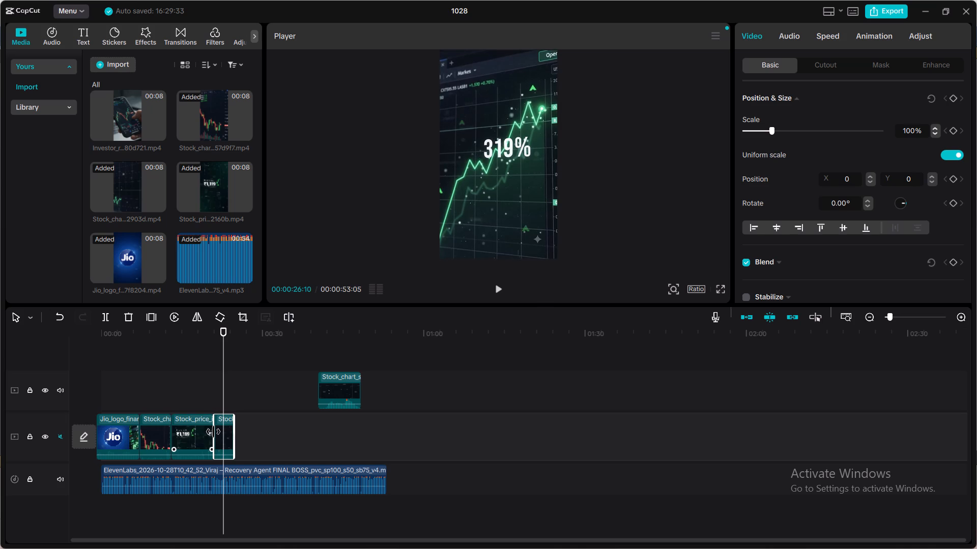
left_click(222, 389)
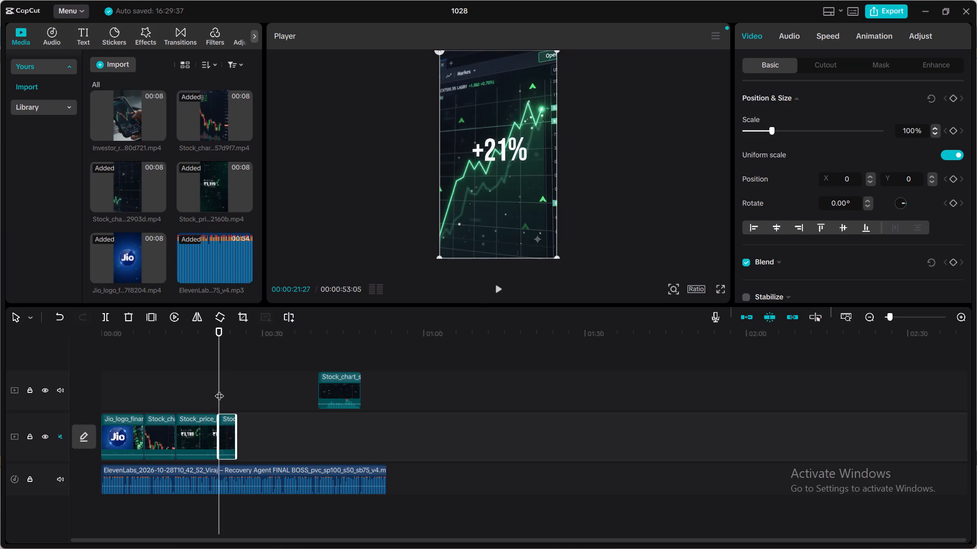
left_click(498, 293)
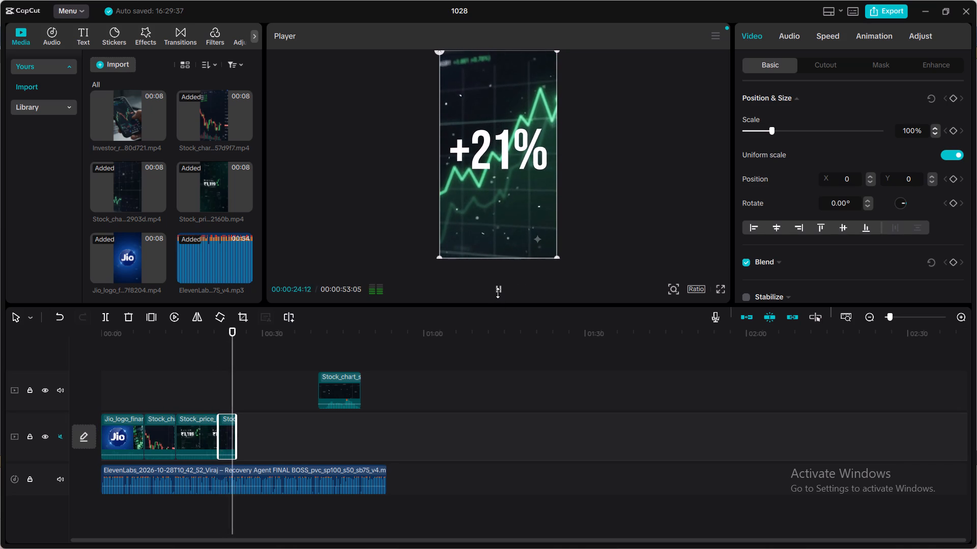
left_click(498, 293)
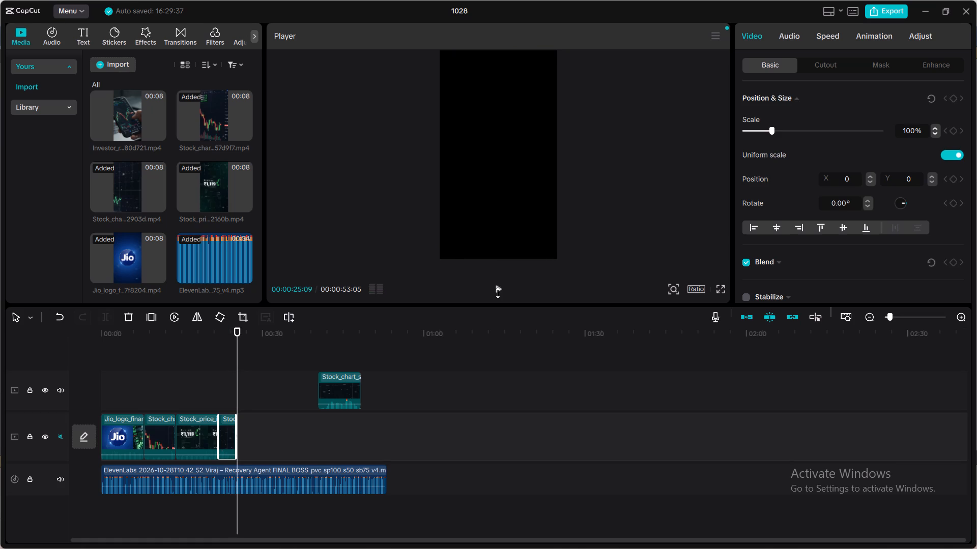
Listen to the voiceover up to about 29 seconds and add another copy of Stock_char...57d9f7 after the trimmed +21% clip.
left_click(498, 293)
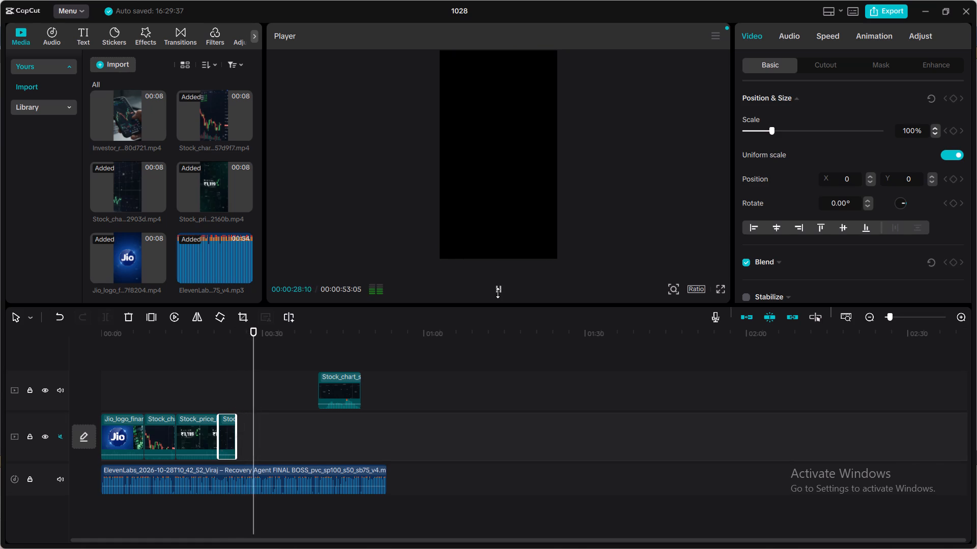
left_click(498, 293)
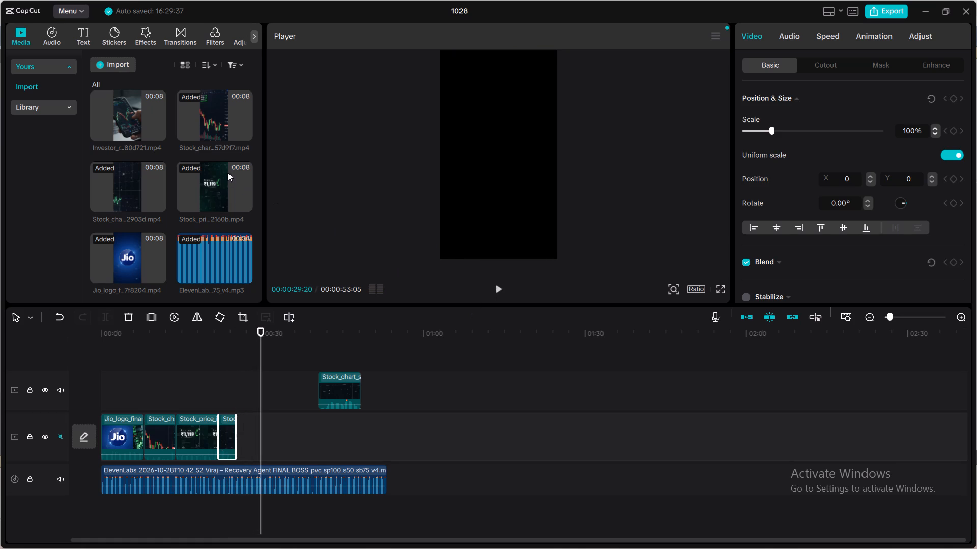
scroll(217, 169, "up", 1)
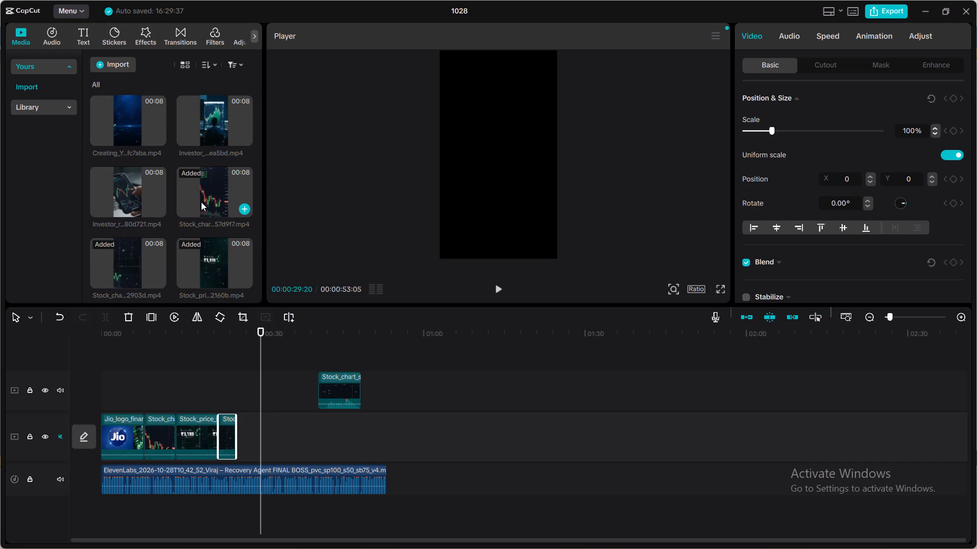
left_click_drag(219, 186, 254, 370)
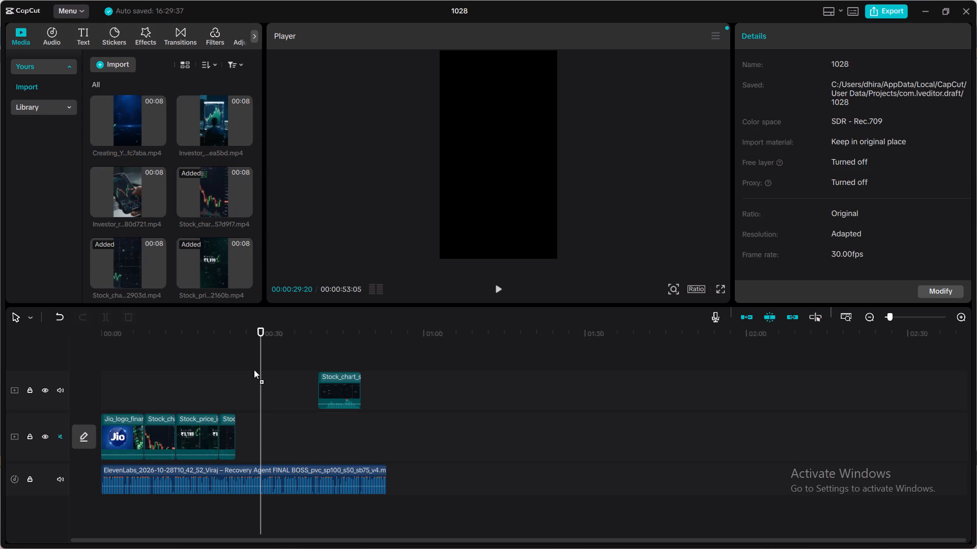
left_click_drag(254, 370, 252, 417)
Play the added Stock_char...57d9f7 copy and the voiceover up to about 34 seconds, and add Investor_r...80d721 after that copy on the main track.
left_click(231, 394)
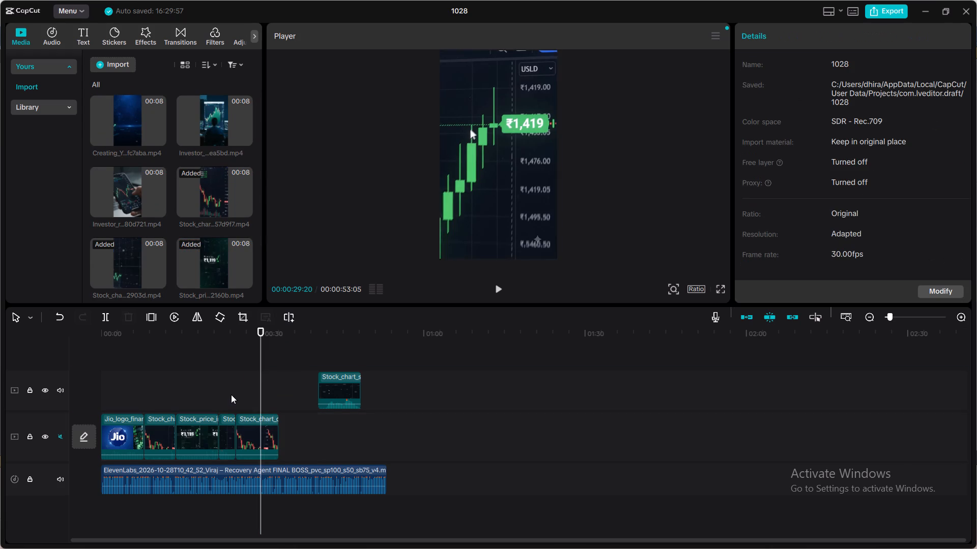
left_click(500, 290)
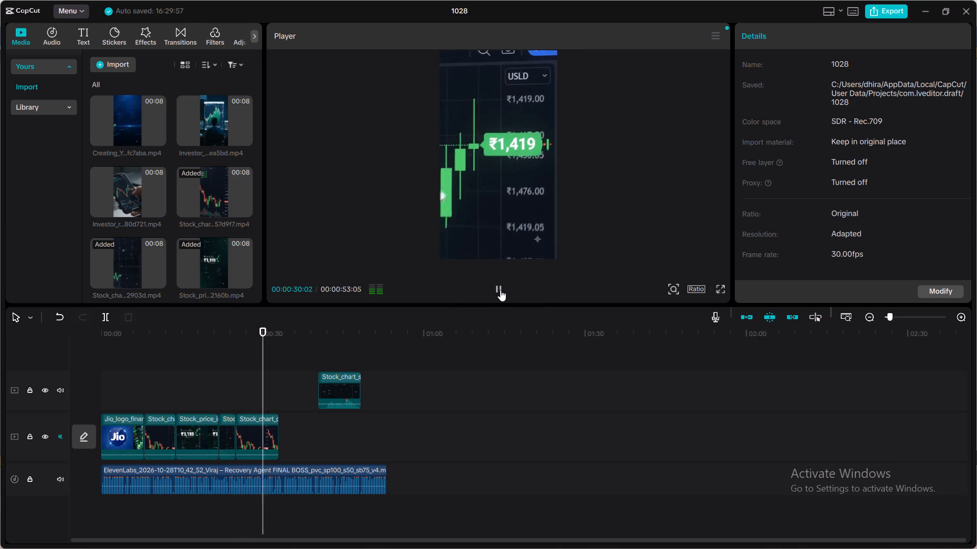
left_click(500, 290)
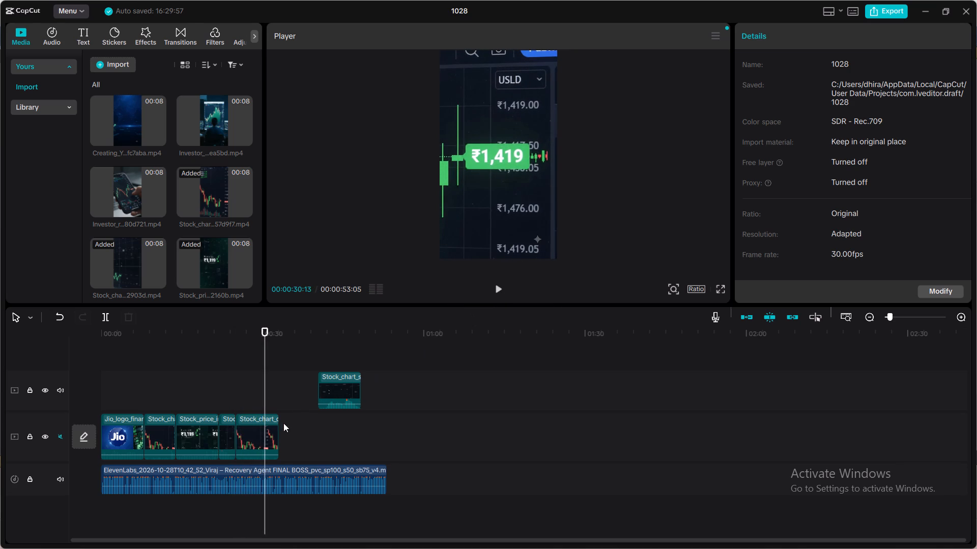
left_click(499, 287)
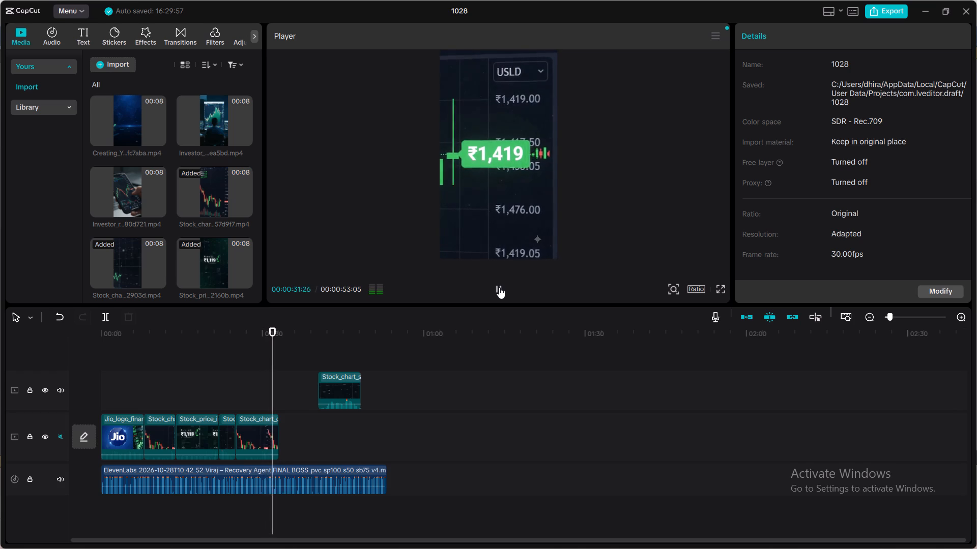
left_click(499, 287)
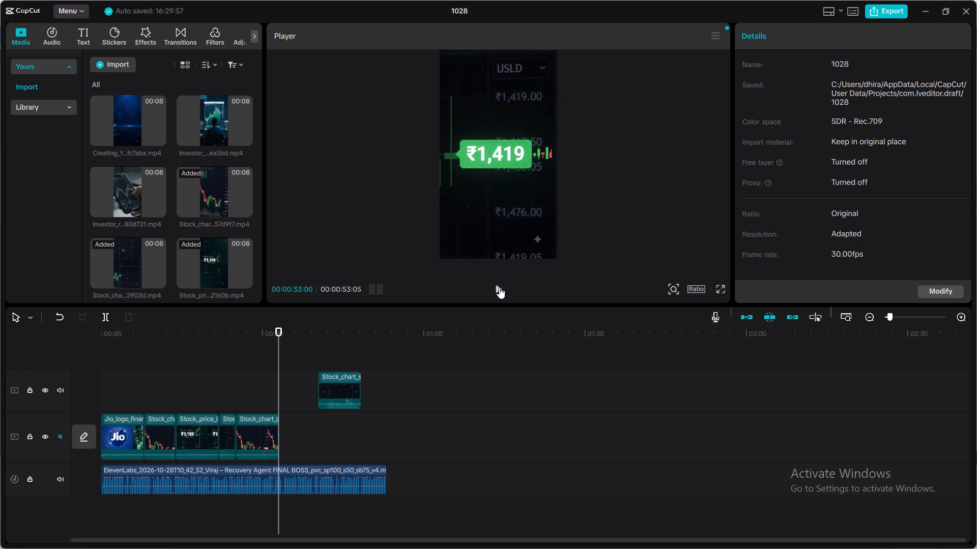
left_click(499, 287)
left_click(499, 287)
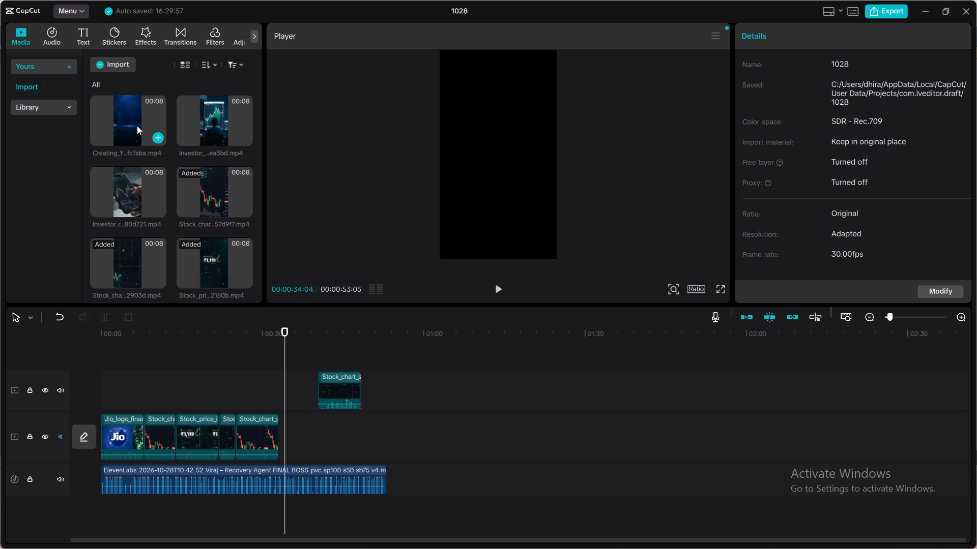
left_click_drag(131, 183, 286, 414)
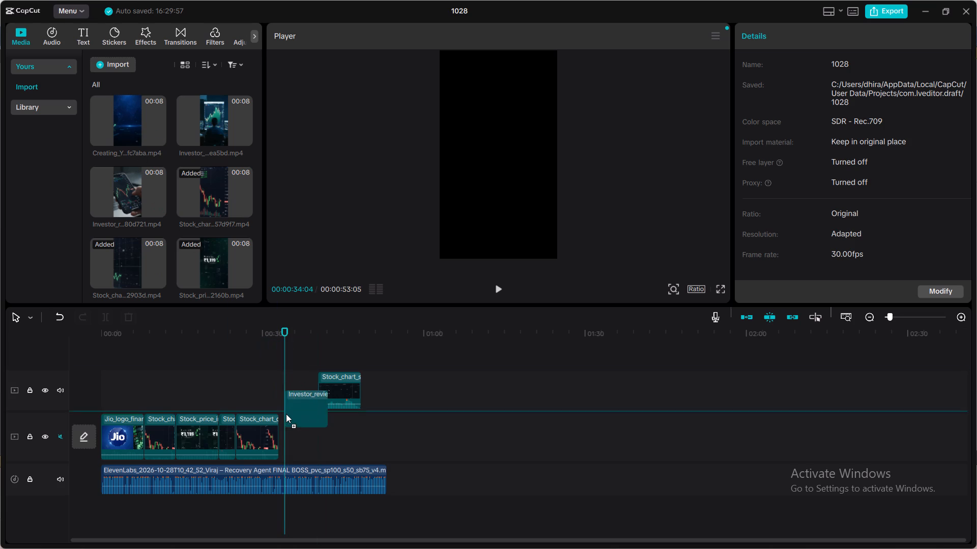
left_click_drag(286, 414, 286, 421)
Play the added Investor_r...80d721 clip against the voiceover from its start at about 33 seconds.
left_click_drag(285, 393, 278, 393)
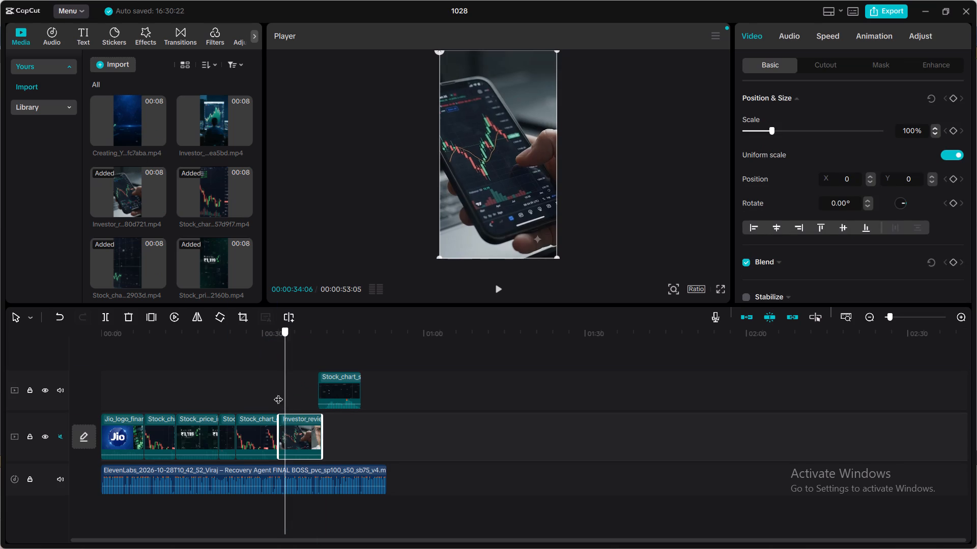
left_click_drag(278, 393, 277, 393)
left_click(498, 288)
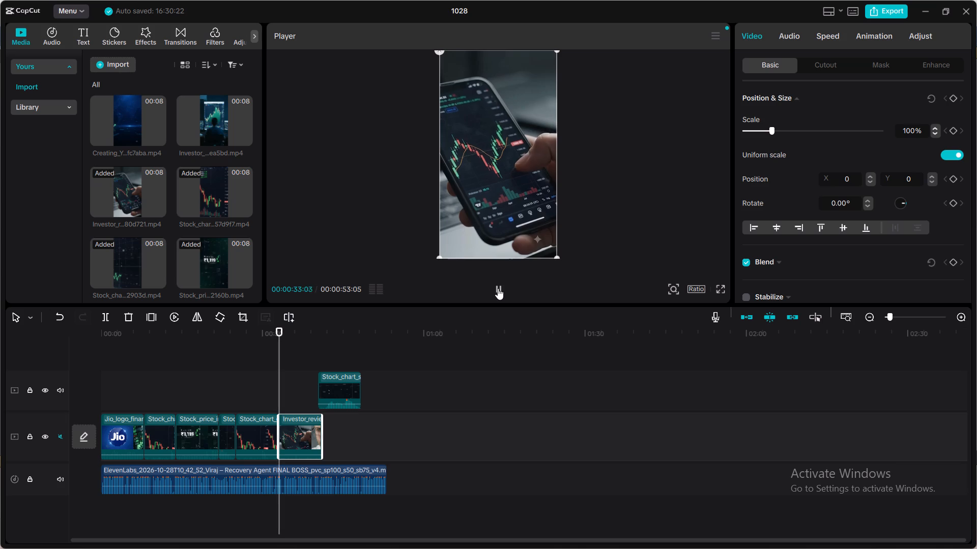
Delete the spare Stock_chart clip parked on the track above the main one.
left_click(348, 375)
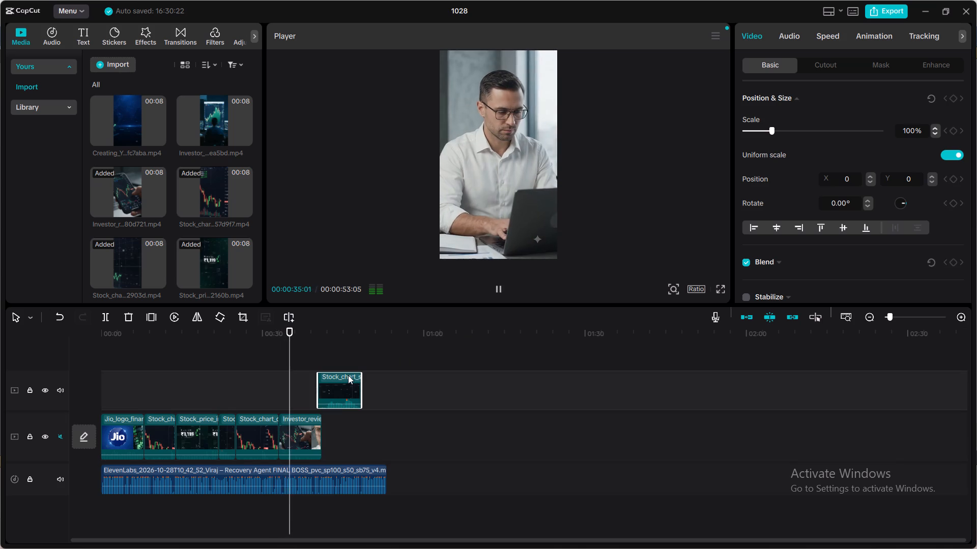
key("BackSpace")
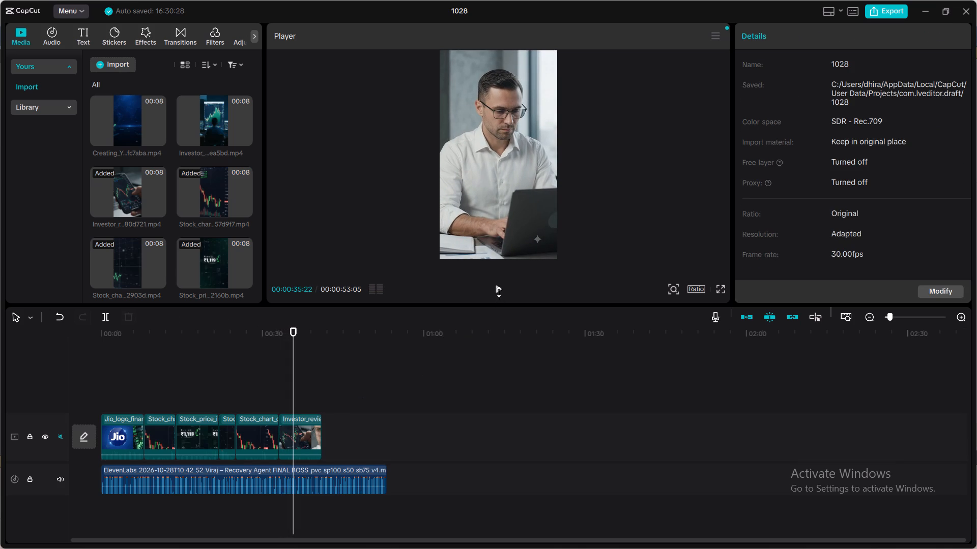
Listen to the voiceover up to about 40 seconds and add Investor_...ea5bd after the Investor_r...80d721 clip.
left_click(499, 291)
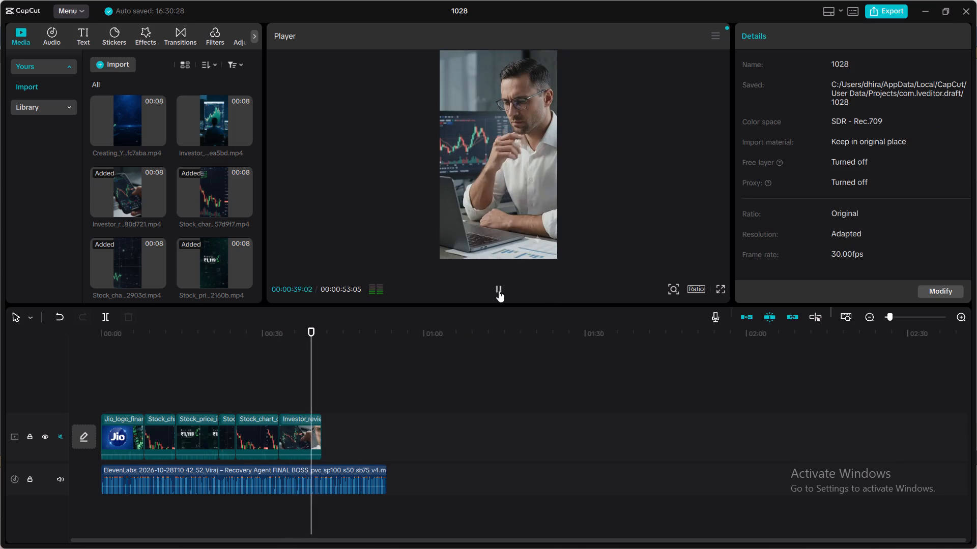
left_click(499, 291)
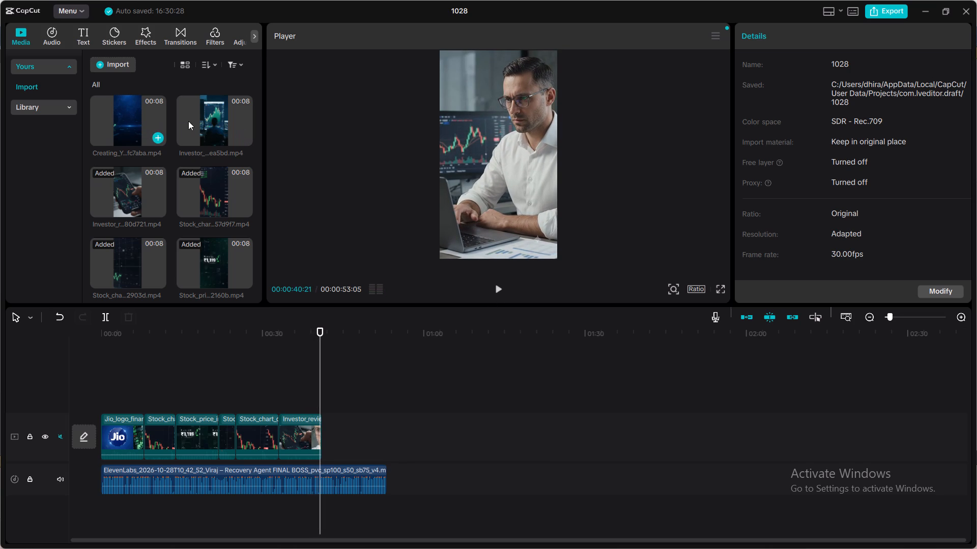
left_click_drag(195, 123, 335, 457)
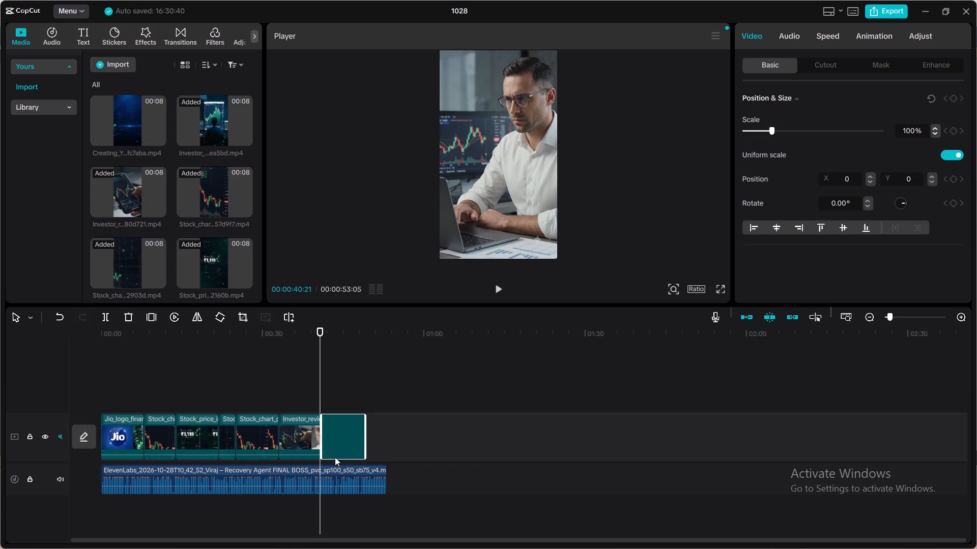
Play the Investor_...ea5bd clip against the voiceover, keep its original start, and trim its end back to about 45 seconds.
left_click(500, 289)
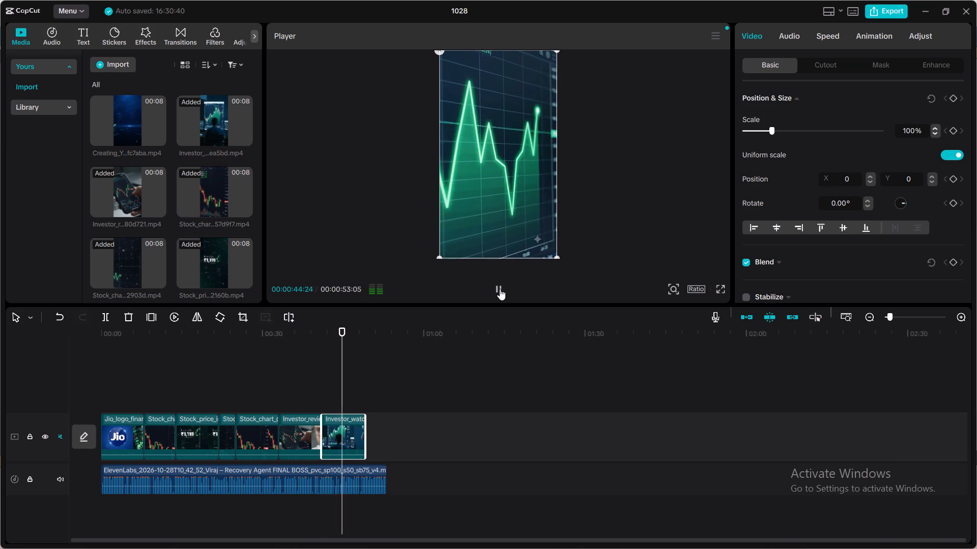
left_click(500, 289)
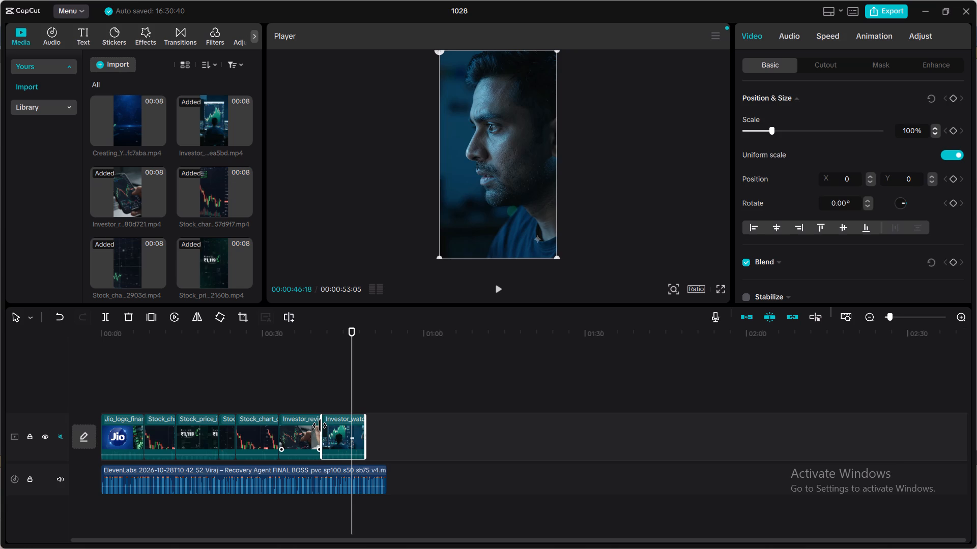
left_click_drag(320, 425, 335, 425)
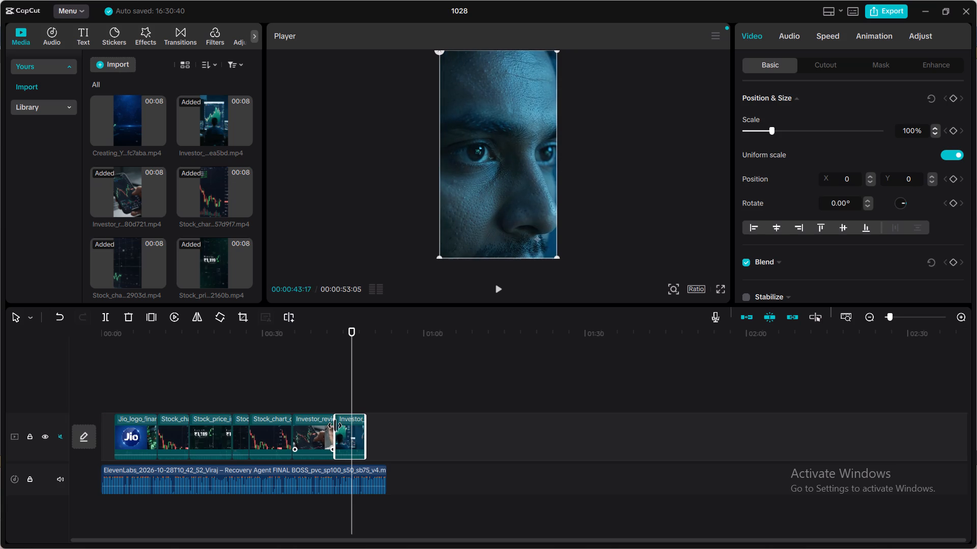
left_click_drag(335, 425, 308, 432)
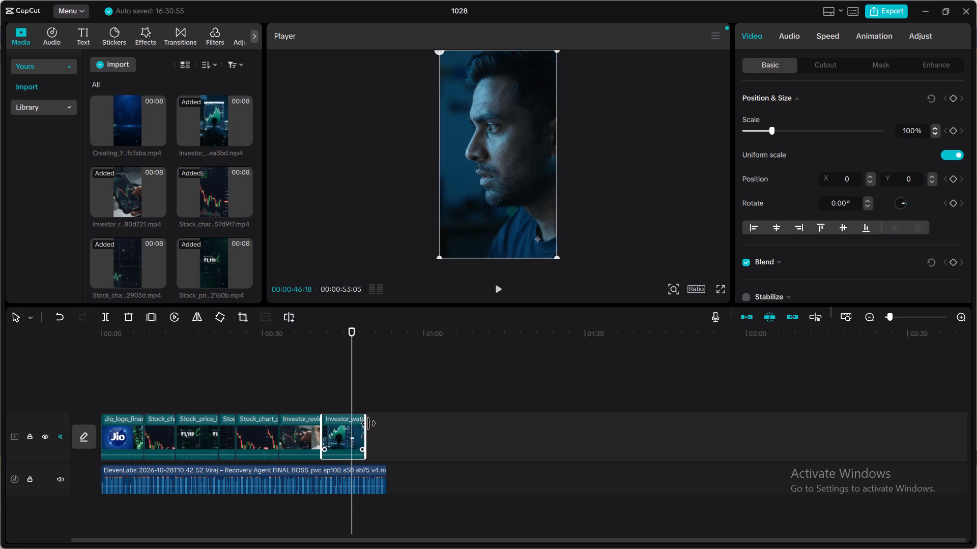
left_click_drag(365, 429, 341, 435)
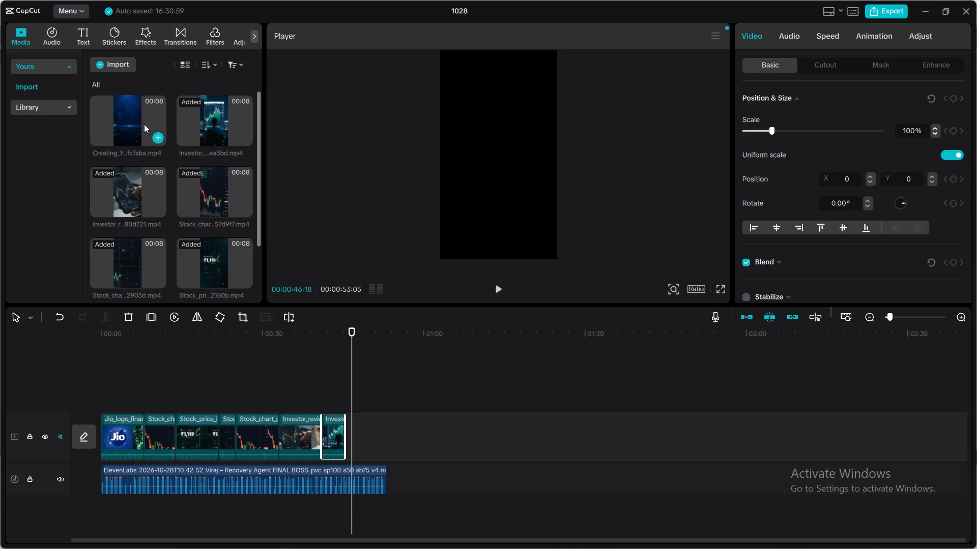
Add Creating_Y...fc7aba at the end of the main track and play it against the voiceover to about 50 seconds.
left_click_drag(144, 124, 366, 437)
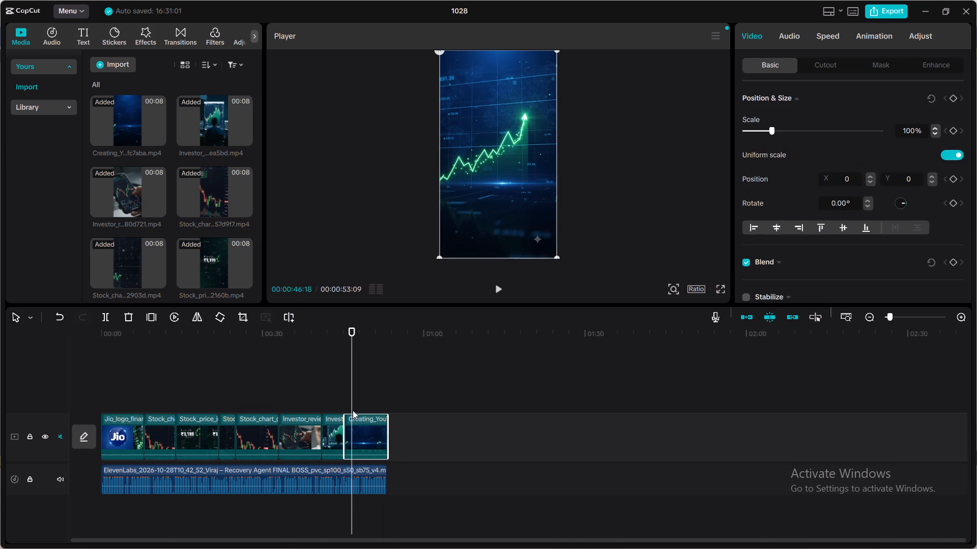
left_click(498, 285)
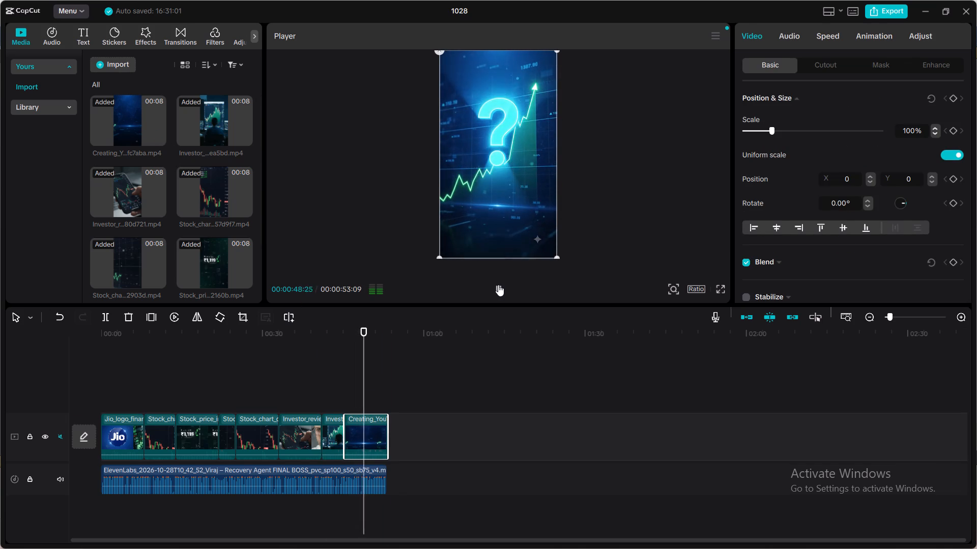
left_click(498, 285)
left_click(498, 285)
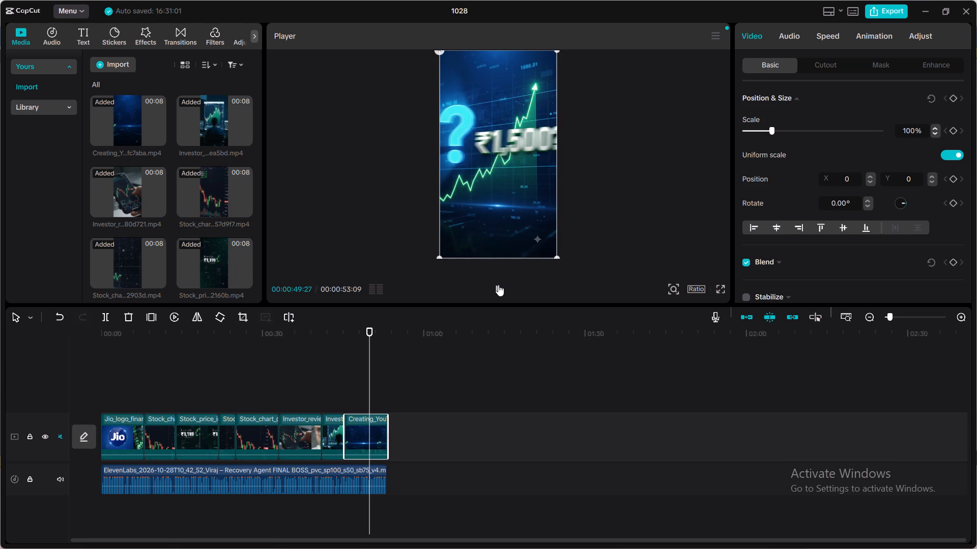
left_click(498, 285)
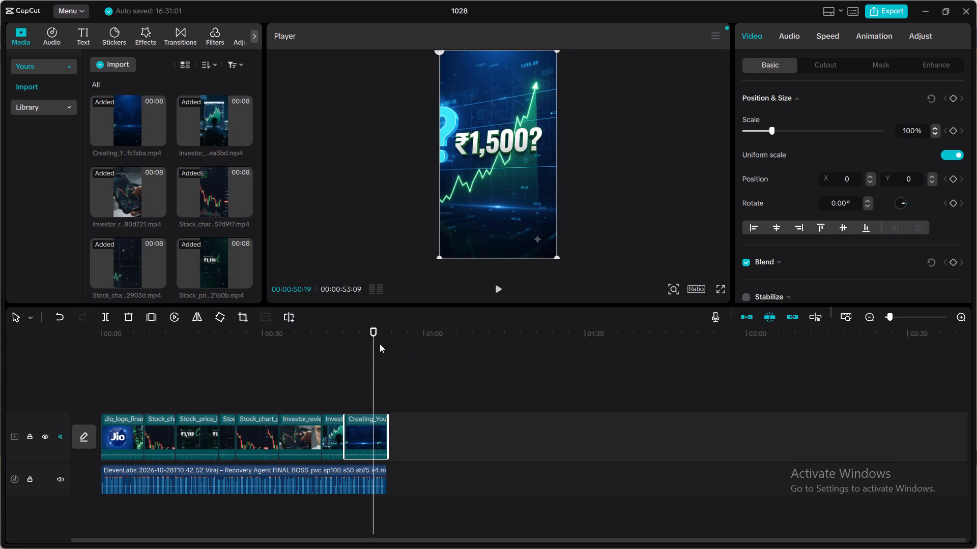
Trim about one second off the start of the Creating_Y...fc7aba clip and replay it from the join against the voiceover.
left_click_drag(344, 429, 344, 429)
left_click_drag(344, 429, 352, 432)
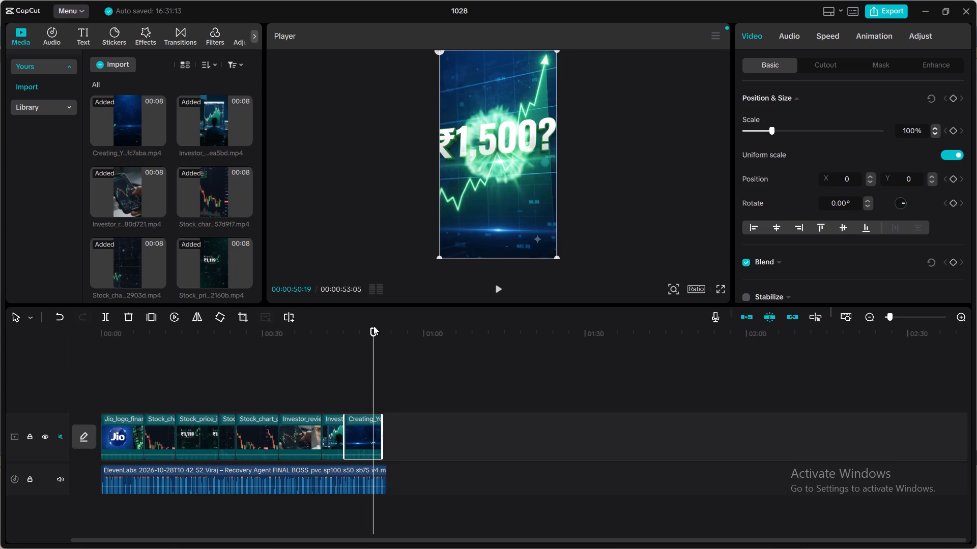
left_click_drag(372, 332, 343, 341)
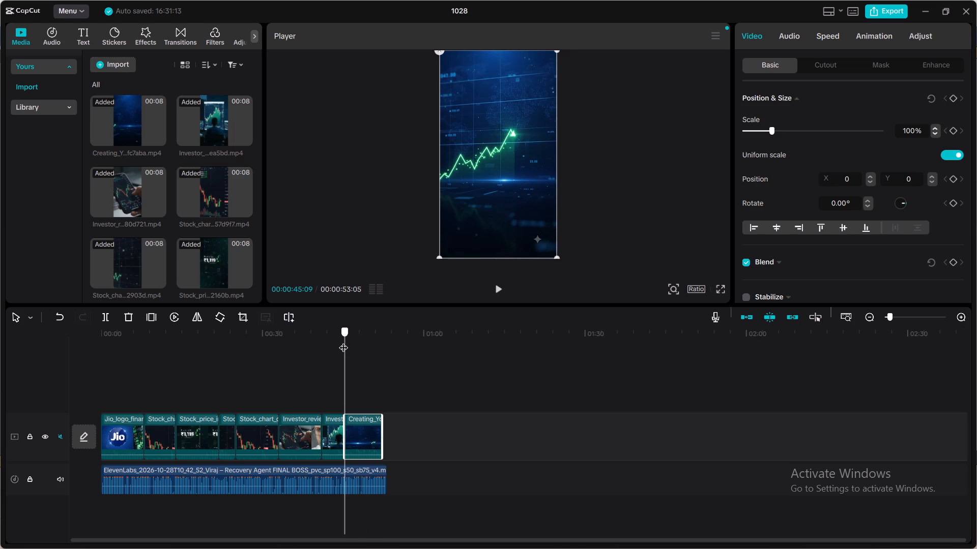
left_click_drag(343, 341, 343, 342)
left_click(498, 287)
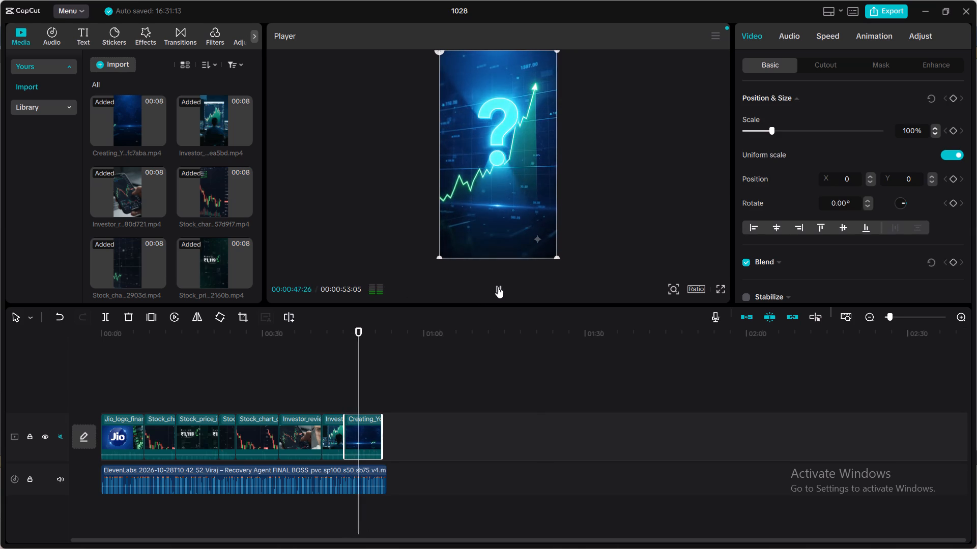
left_click(498, 287)
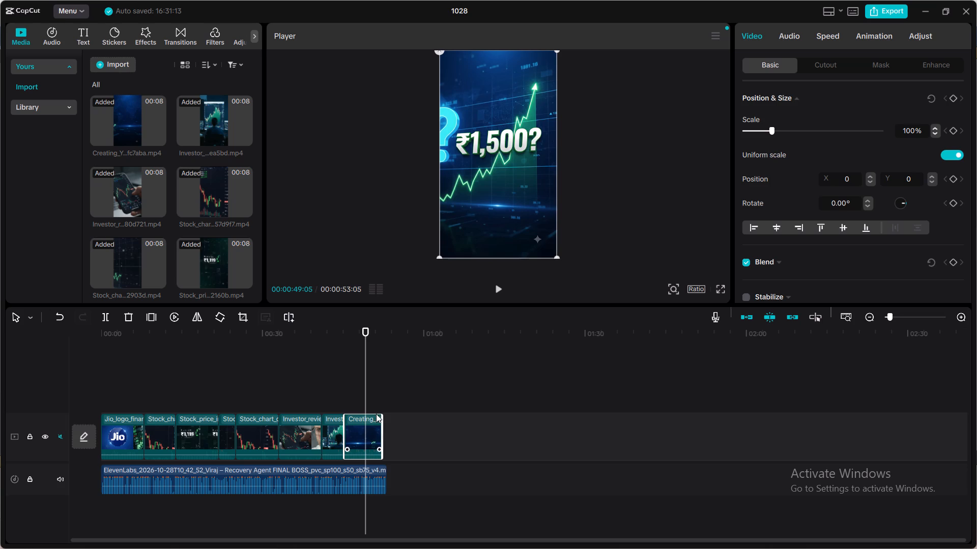
Move the Creating_Y...fc7aba clip off the main track to the track above, clear of the sequence at about 1:04.
left_click_drag(374, 417, 474, 387)
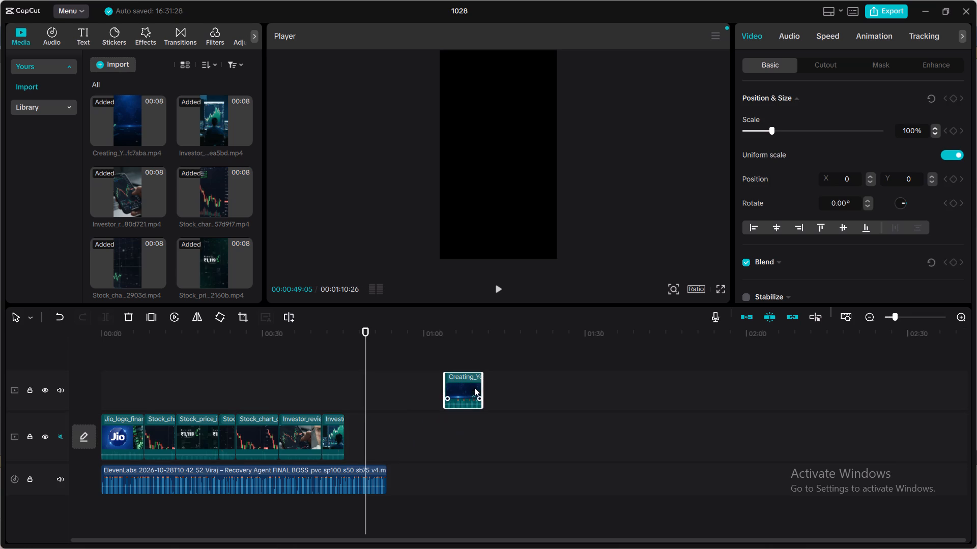
Play the assembled video from the beginning to review the clips against the voiceover.
left_click_drag(367, 332, 158, 351)
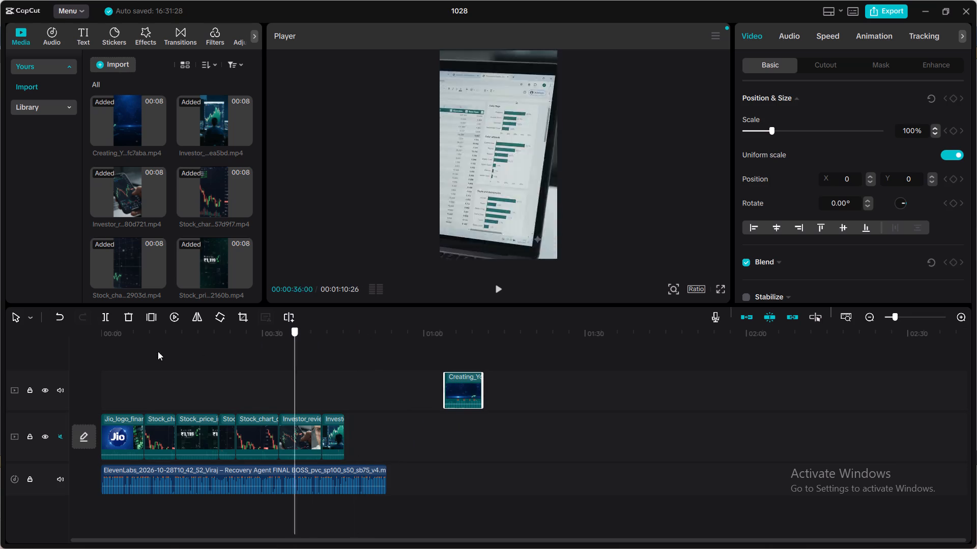
left_click_drag(158, 351, 73, 374)
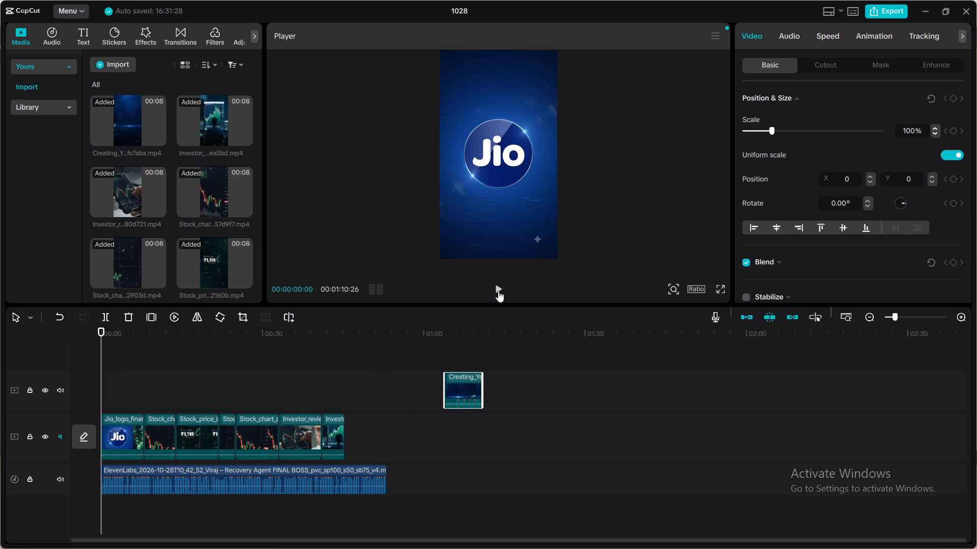
left_click(499, 291)
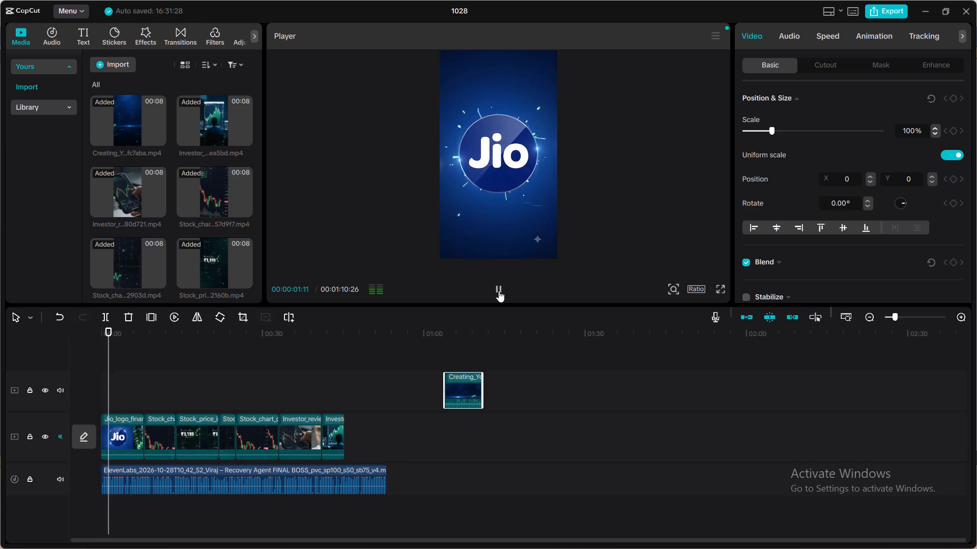
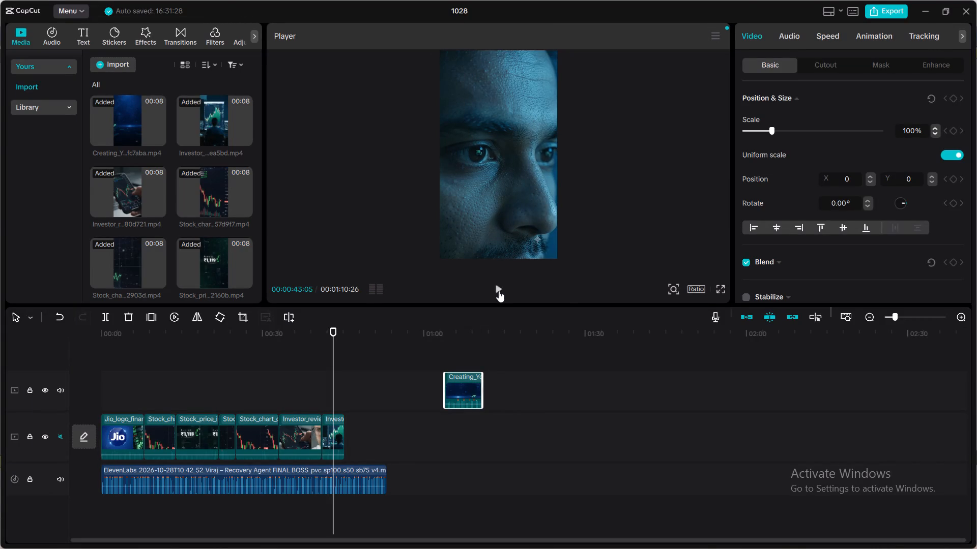
Play the last Investor clip against the voiceover from about 43 seconds to just past the clip's end.
left_click(499, 291)
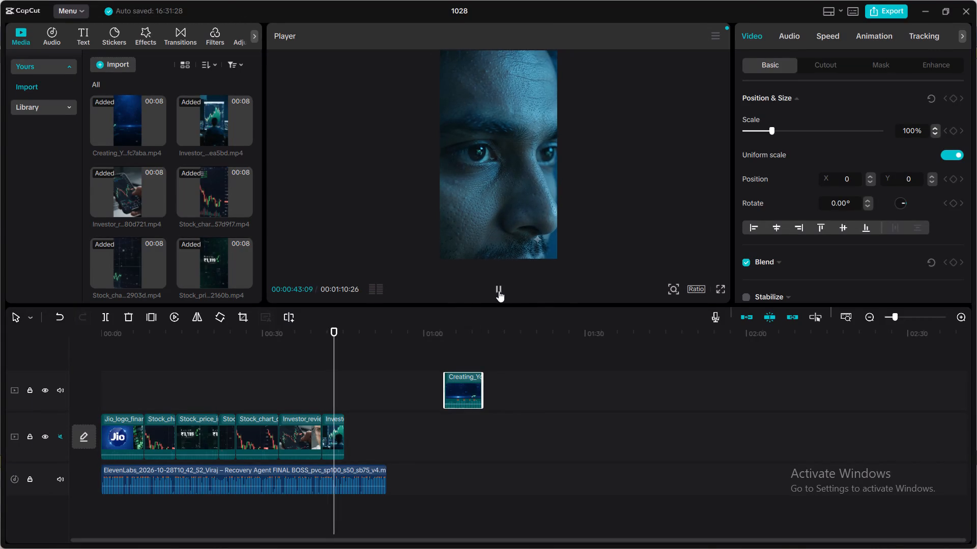
left_click(499, 291)
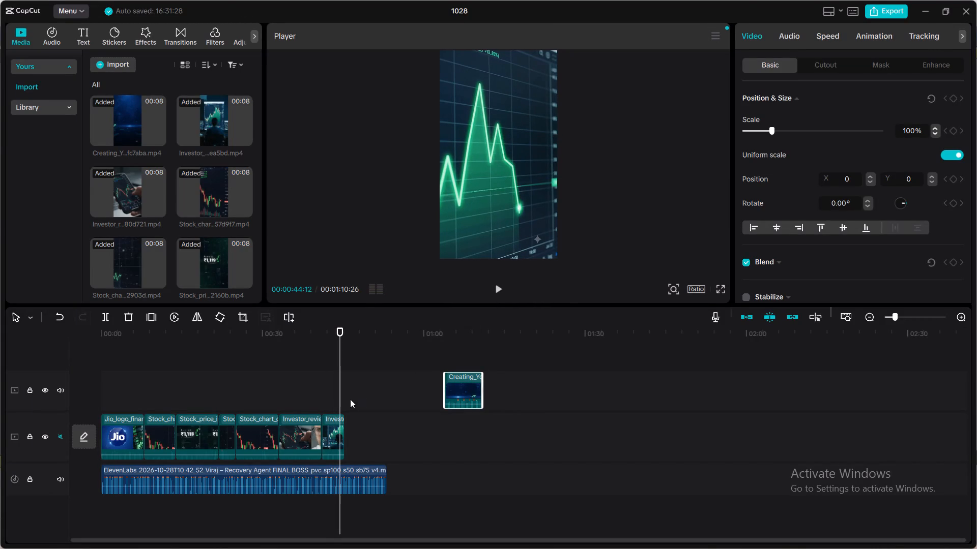
left_click(328, 419)
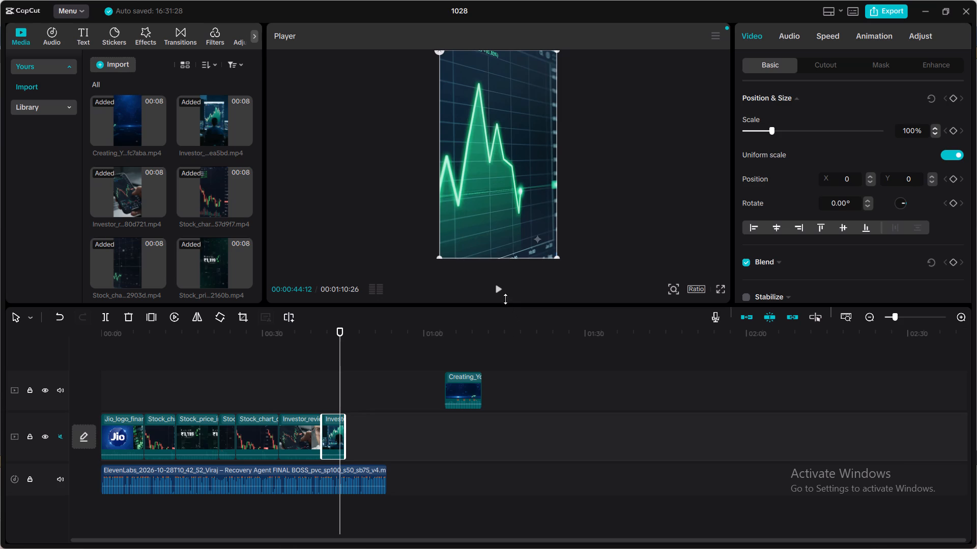
left_click(500, 291)
left_click(499, 288)
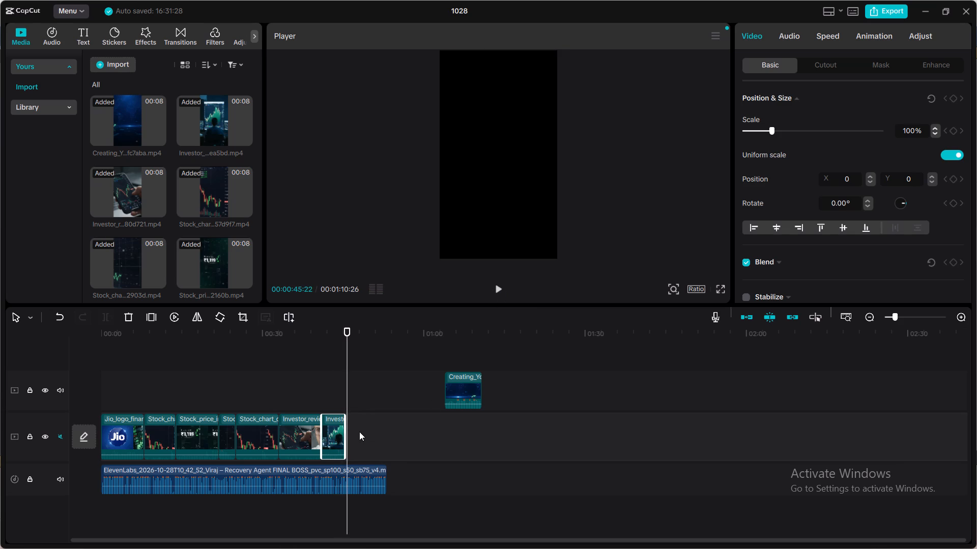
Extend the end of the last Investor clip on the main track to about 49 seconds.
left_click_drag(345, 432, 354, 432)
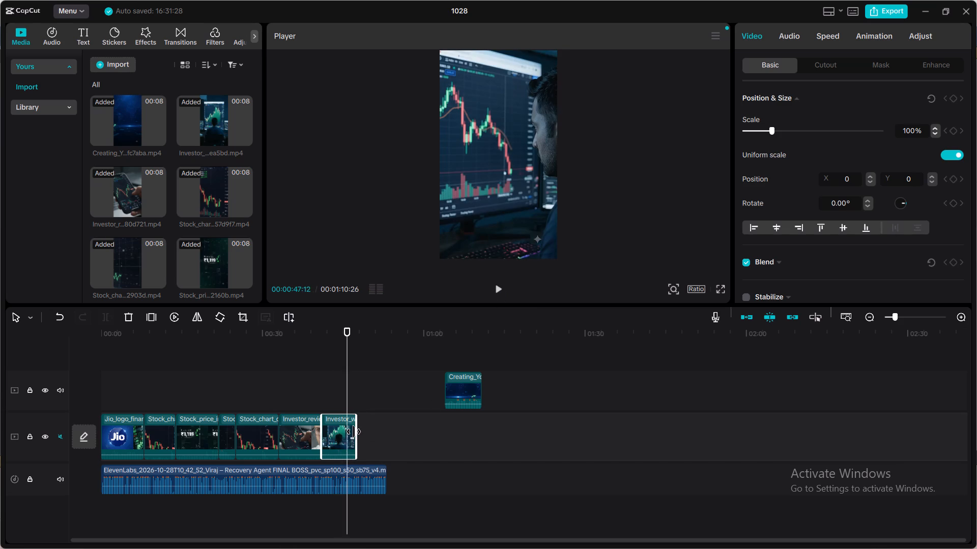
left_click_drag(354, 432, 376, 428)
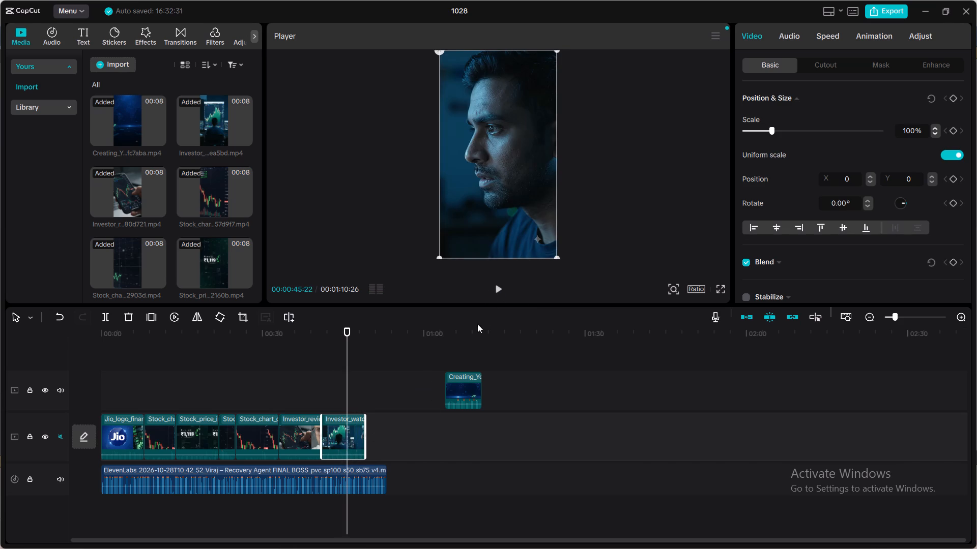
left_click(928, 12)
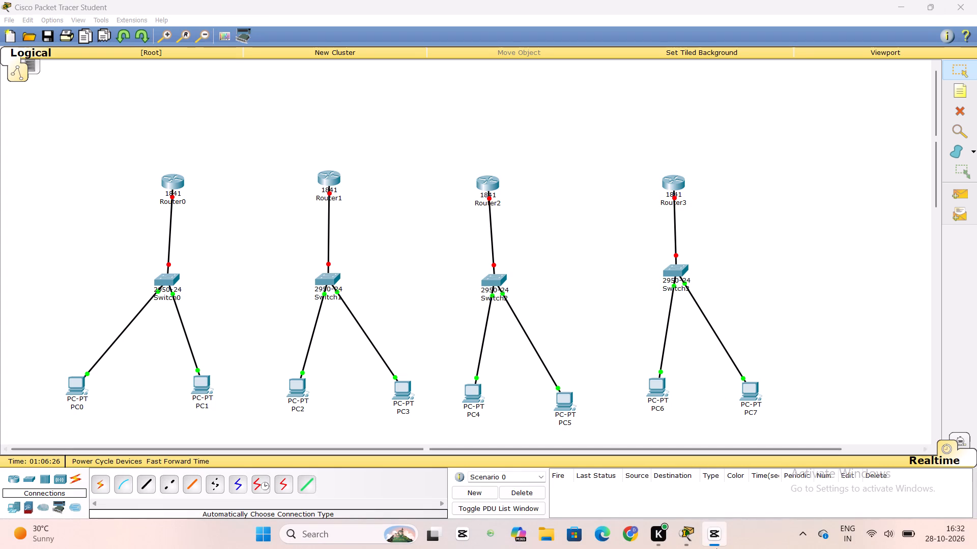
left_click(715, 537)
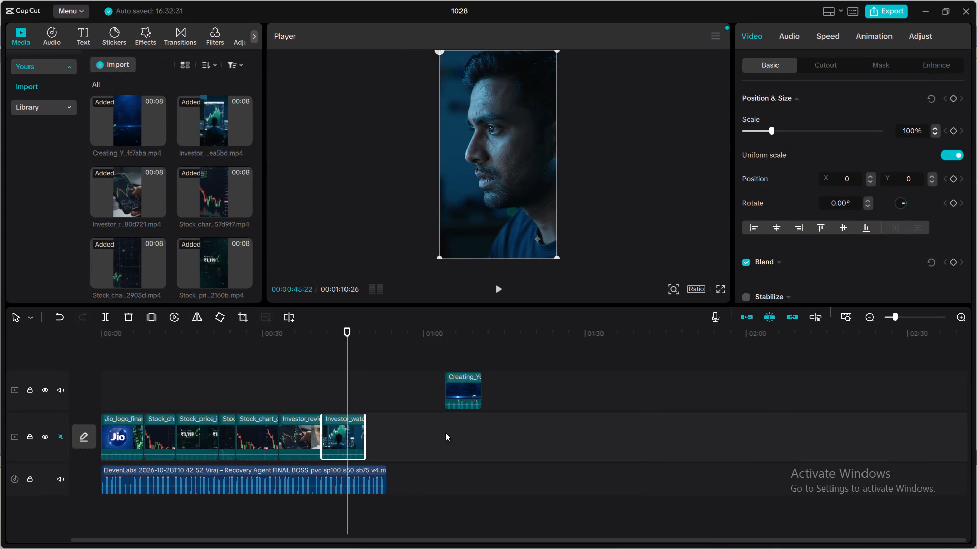
Replay the extended Investor clip against the voiceover between about 43 and 47 seconds to find its cut point.
left_click(500, 288)
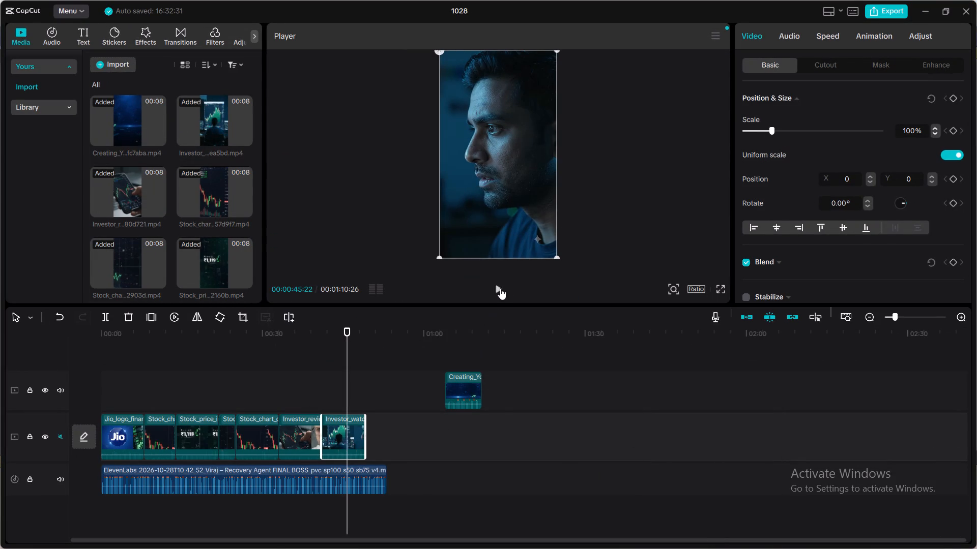
left_click(500, 288)
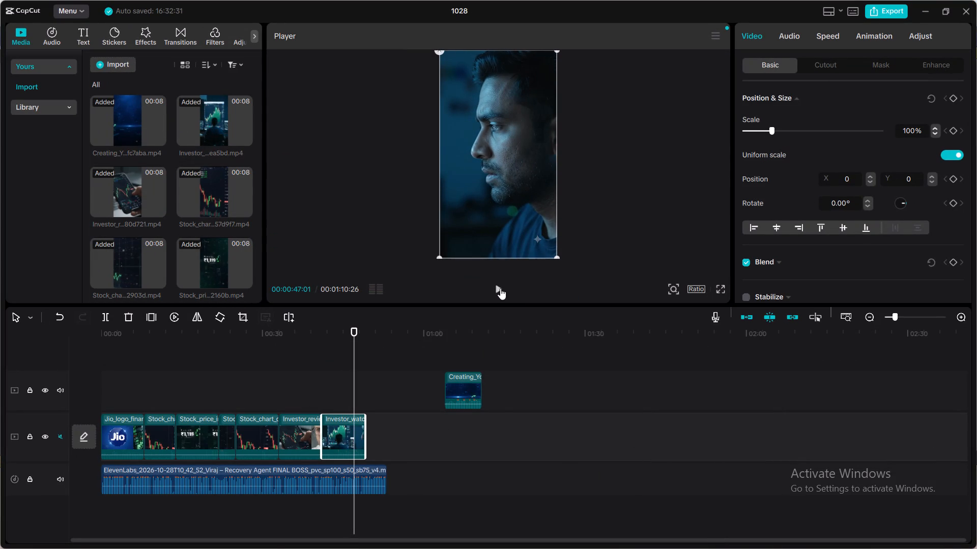
left_click_drag(354, 375, 349, 375)
left_click_drag(349, 375, 344, 375)
left_click(501, 288)
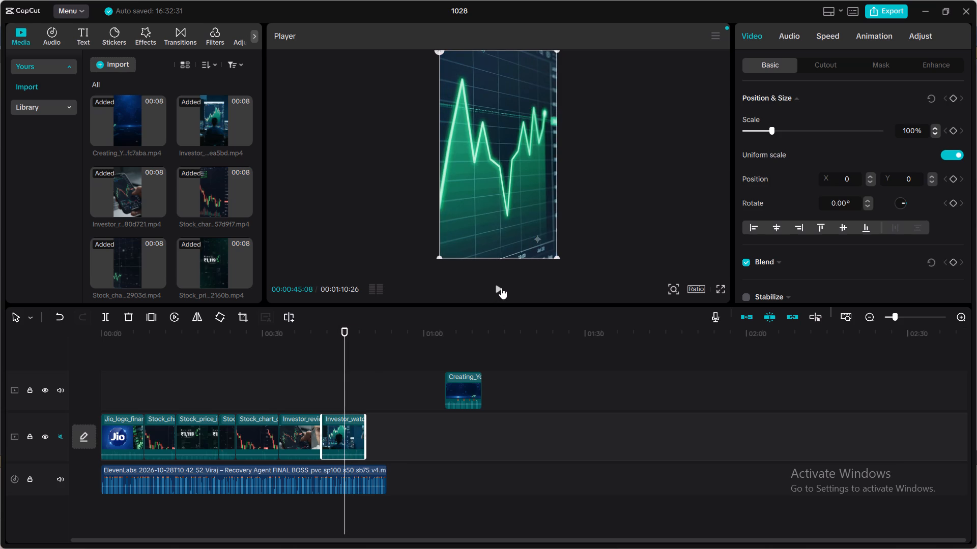
left_click(501, 288)
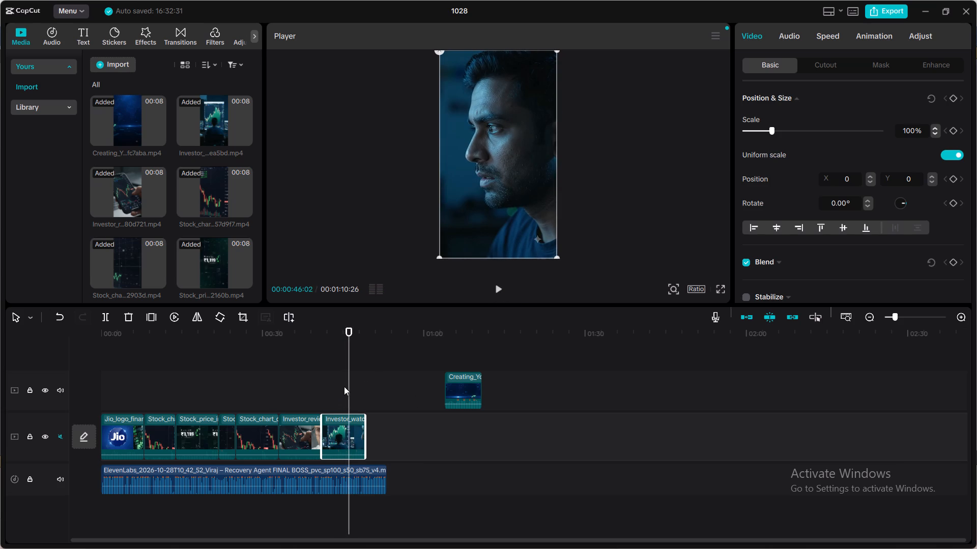
left_click_drag(347, 384, 341, 384)
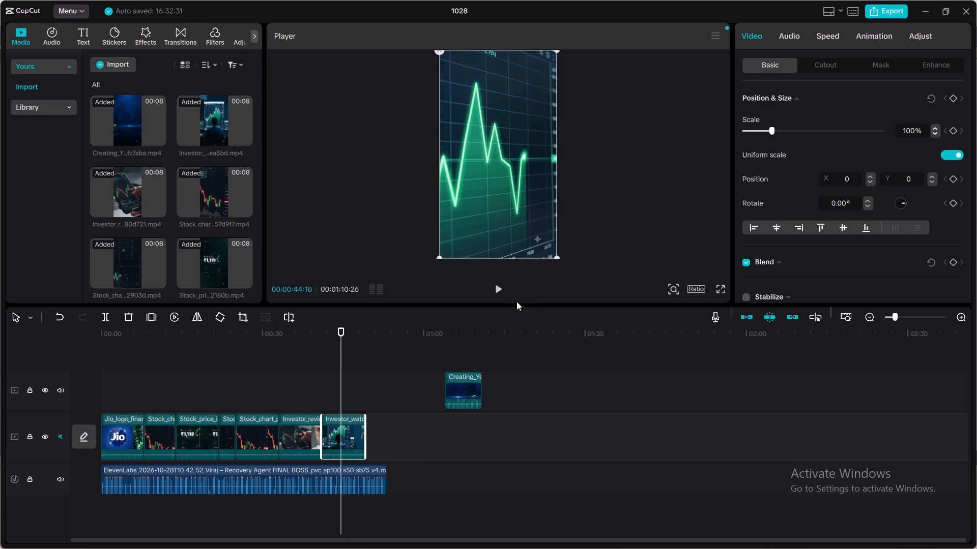
left_click(497, 288)
left_click(497, 288)
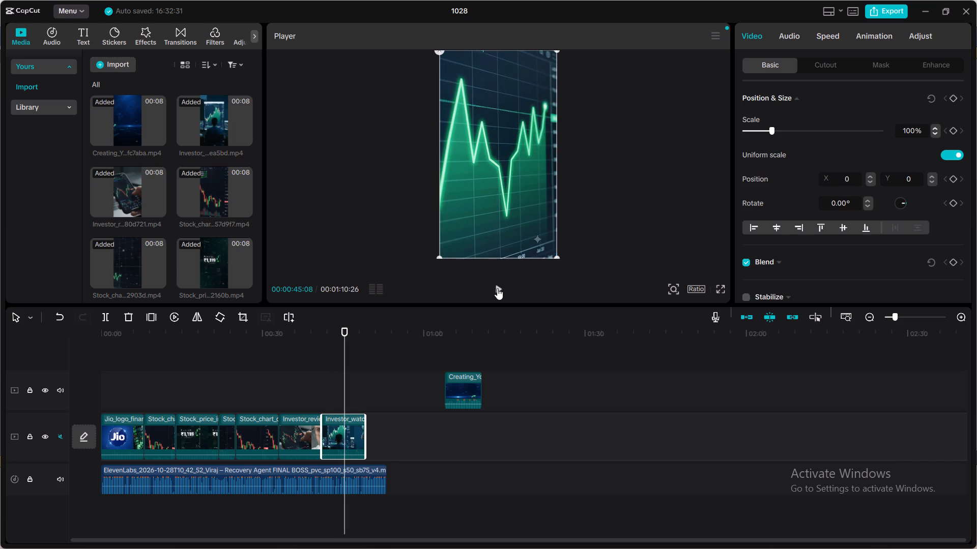
left_click(497, 288)
left_click_drag(497, 288, 452, 345)
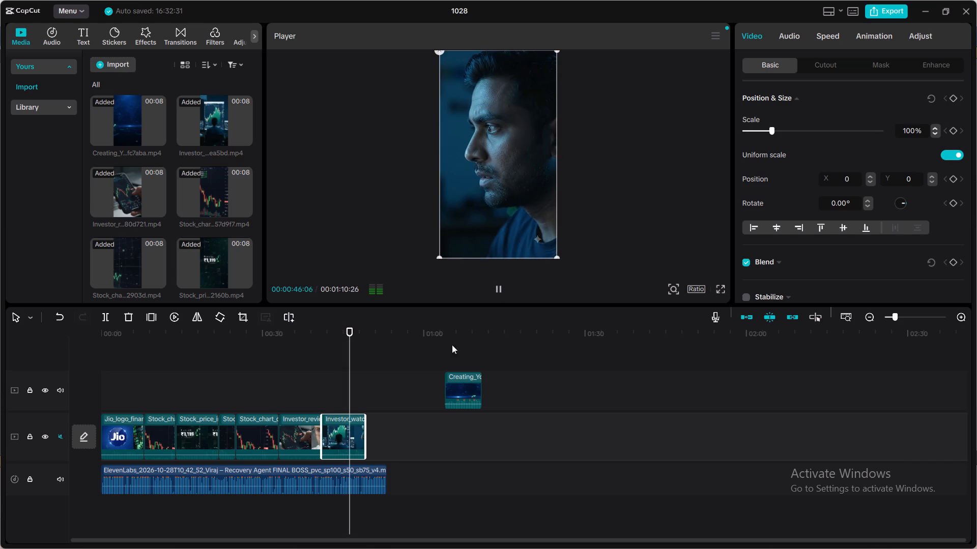
left_click_drag(452, 345, 350, 348)
left_click_drag(350, 348, 332, 350)
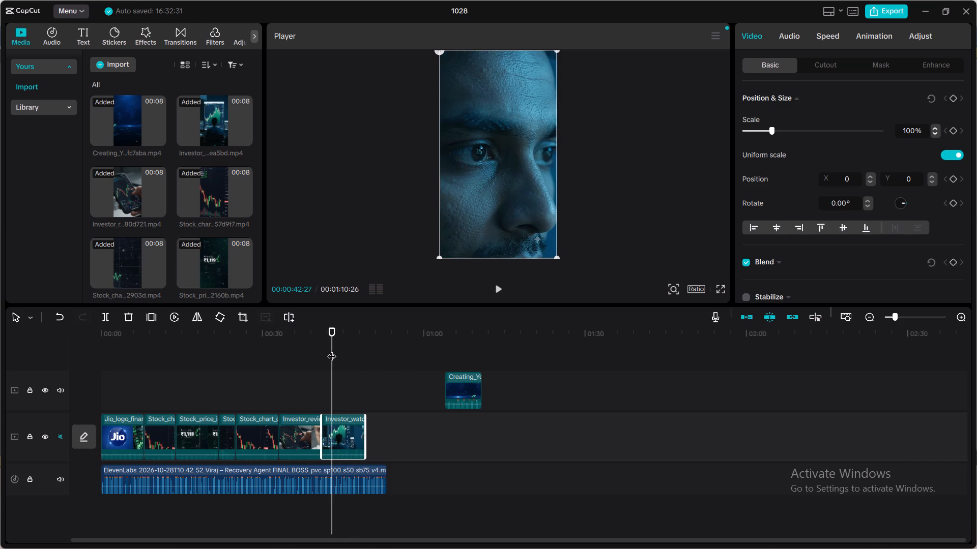
left_click(499, 283)
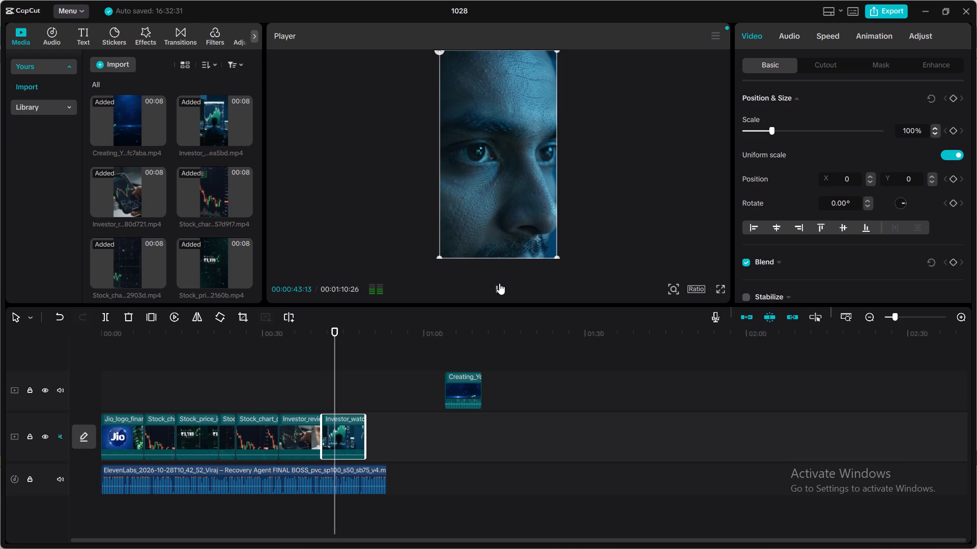
left_click(499, 283)
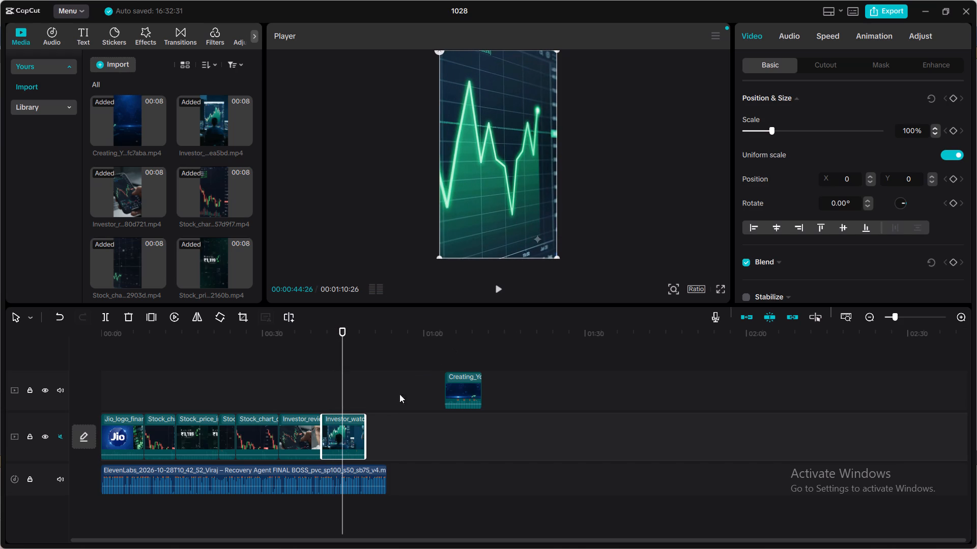
Play the last Investor clip from 00:00:43:00 to 00:00:44:11 and trim the clip's end to that point.
left_click_drag(343, 394, 332, 394)
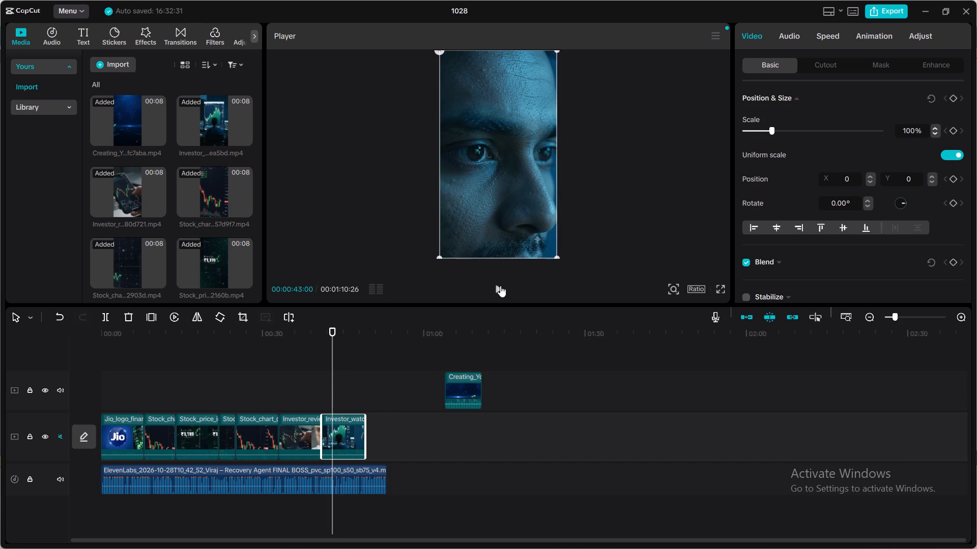
left_click(500, 286)
left_click(500, 286)
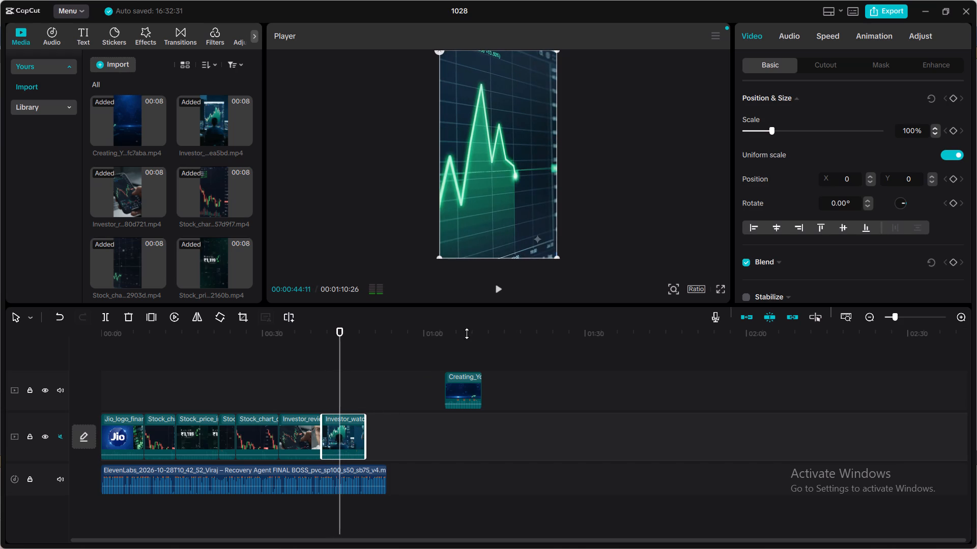
left_click_drag(365, 428, 340, 432)
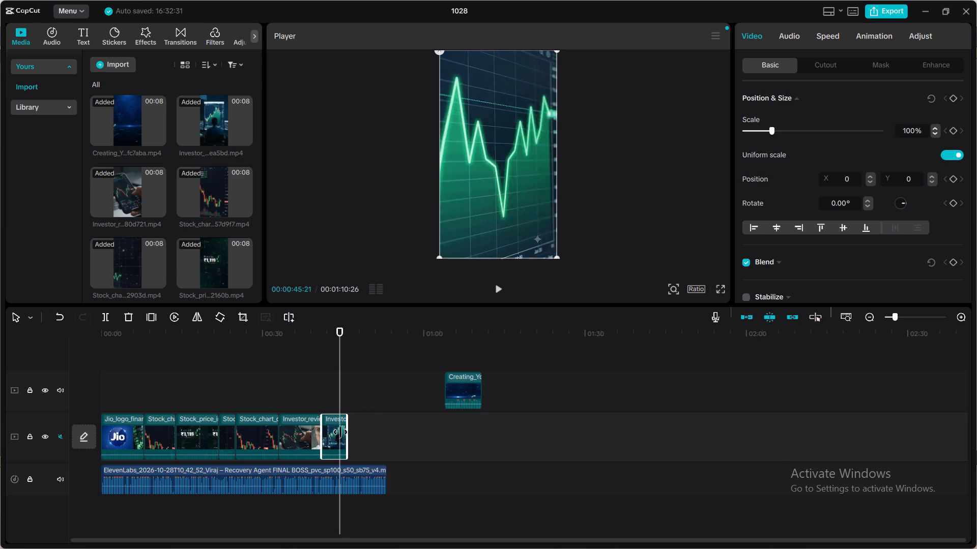
left_click_drag(340, 432, 339, 432)
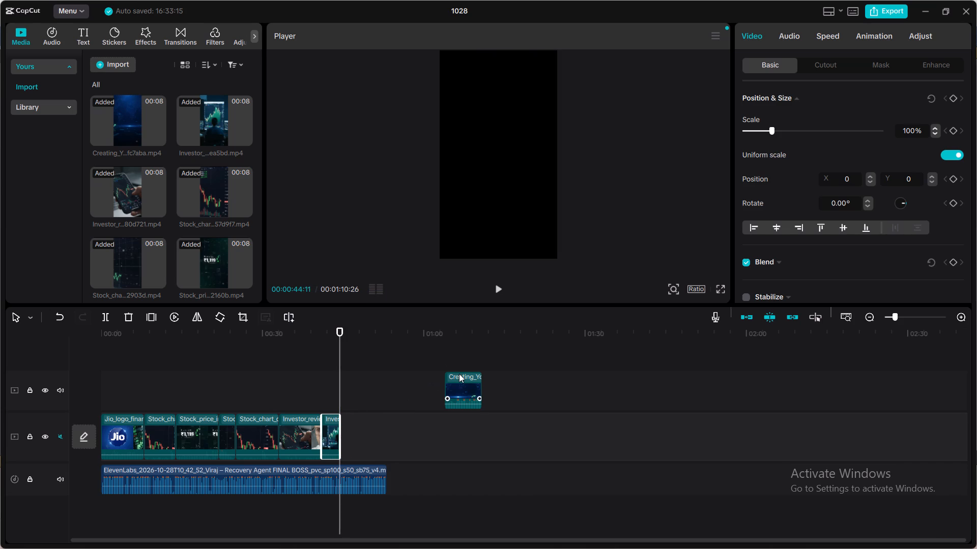
Move the Creating_Y...fc7aba clip back onto the main track right after the last Investor clip and play it to about 47 seconds.
left_click_drag(459, 374, 407, 424)
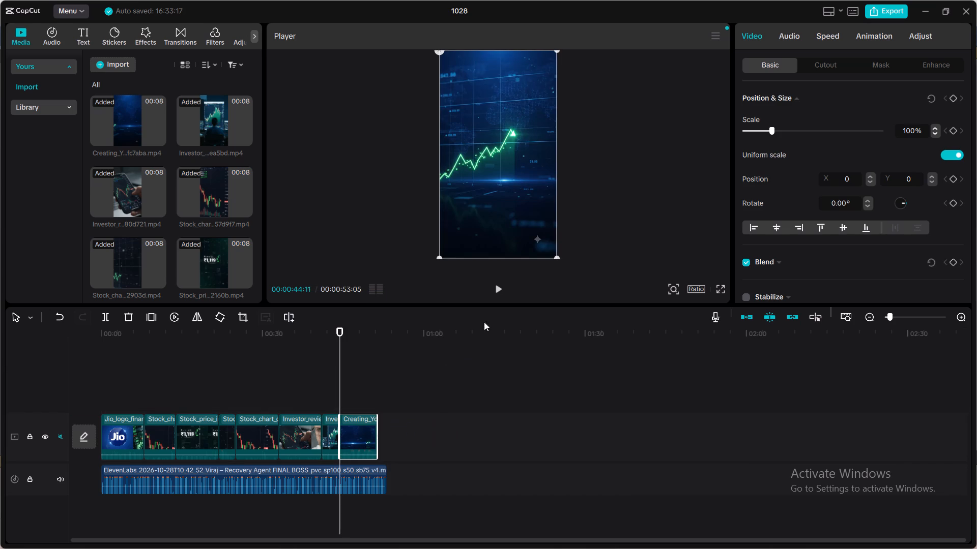
left_click(496, 290)
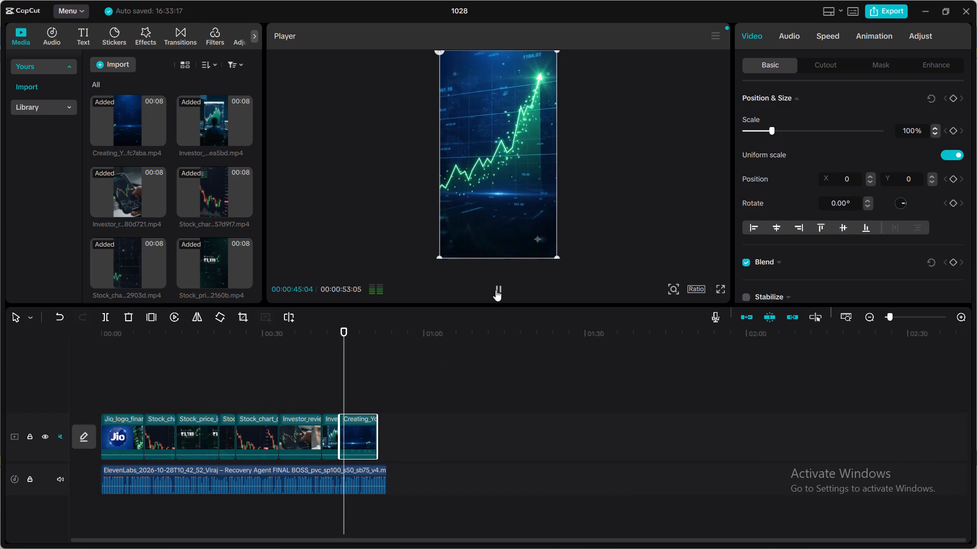
left_click(496, 290)
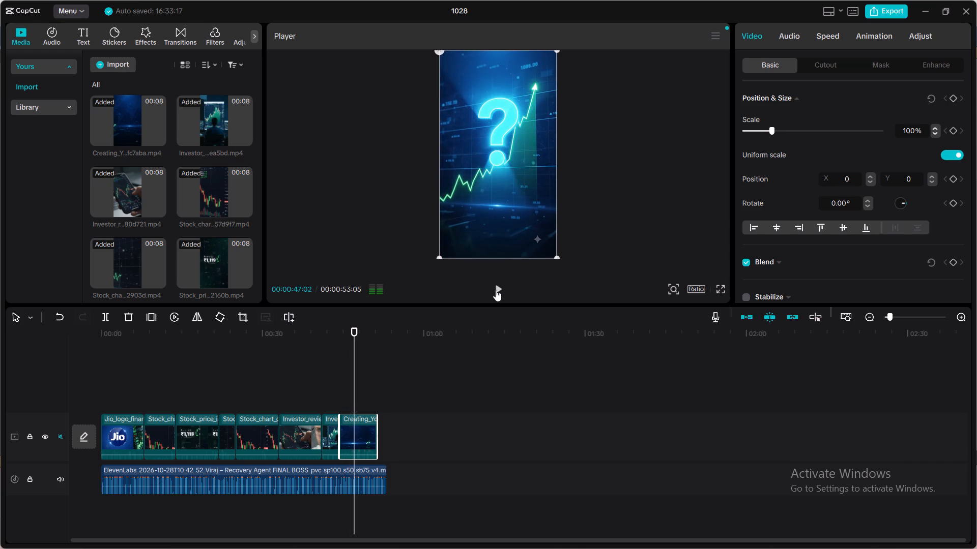
Trim about 1.5 seconds off the start of the Creating_Y...fc7aba clip and replay the join with the Investor clip against the voiceover.
left_click_drag(339, 425, 342, 425)
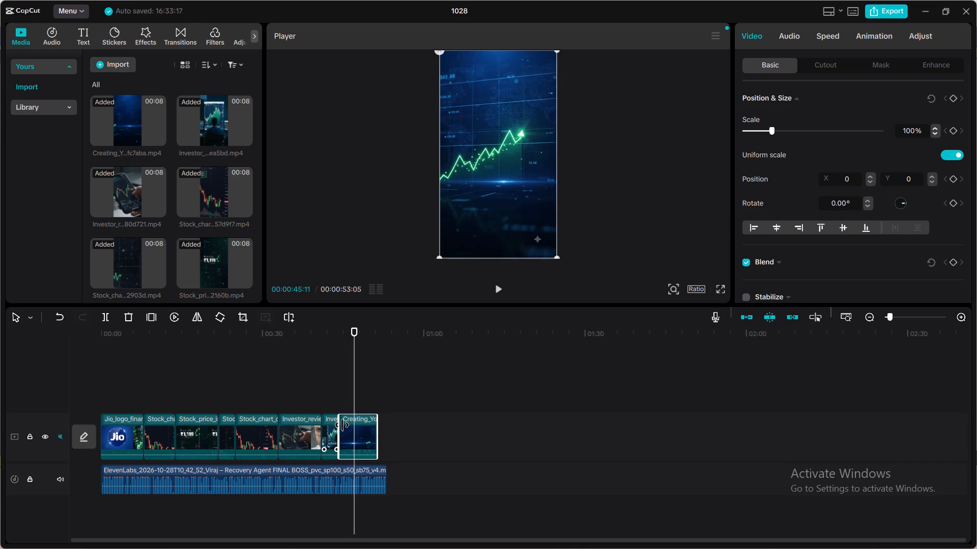
left_click_drag(342, 425, 347, 426)
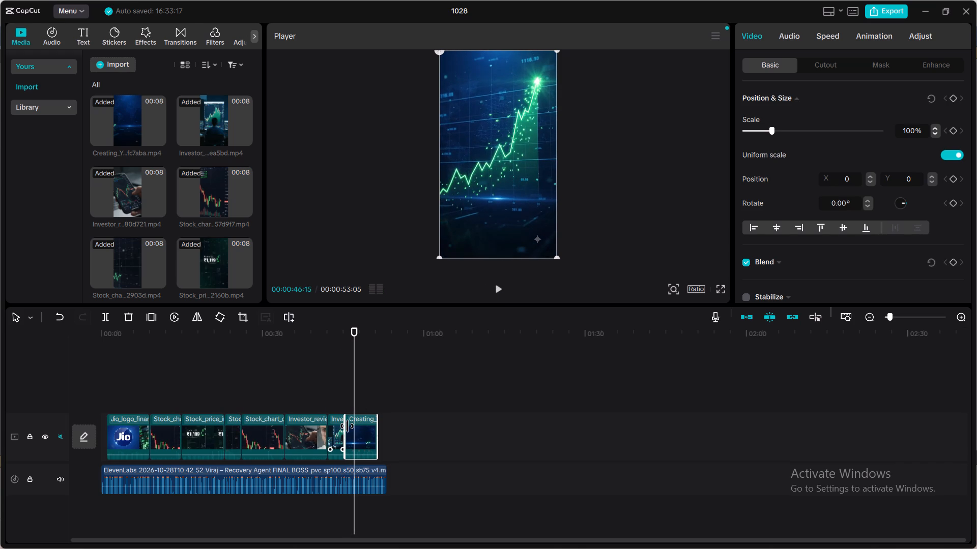
left_click_drag(347, 426, 349, 426)
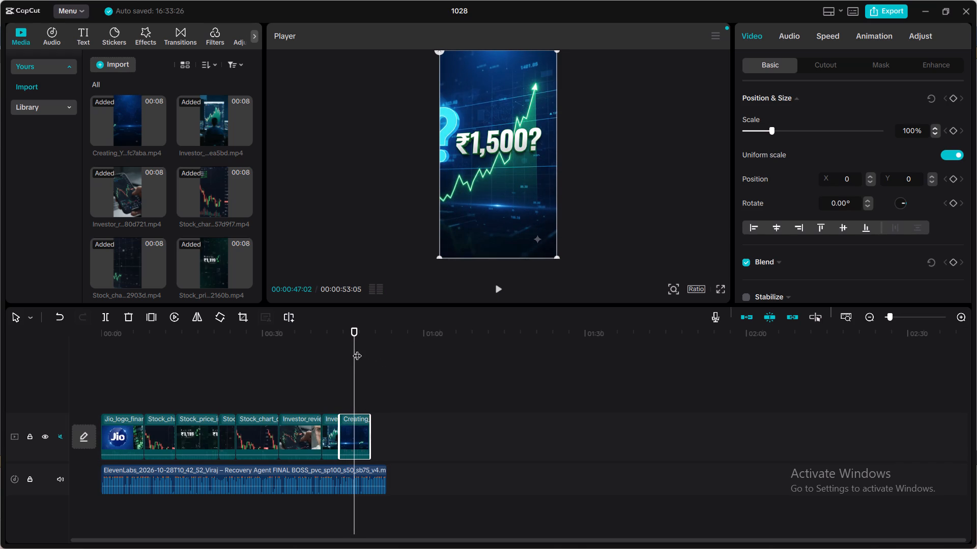
left_click_drag(356, 347, 340, 347)
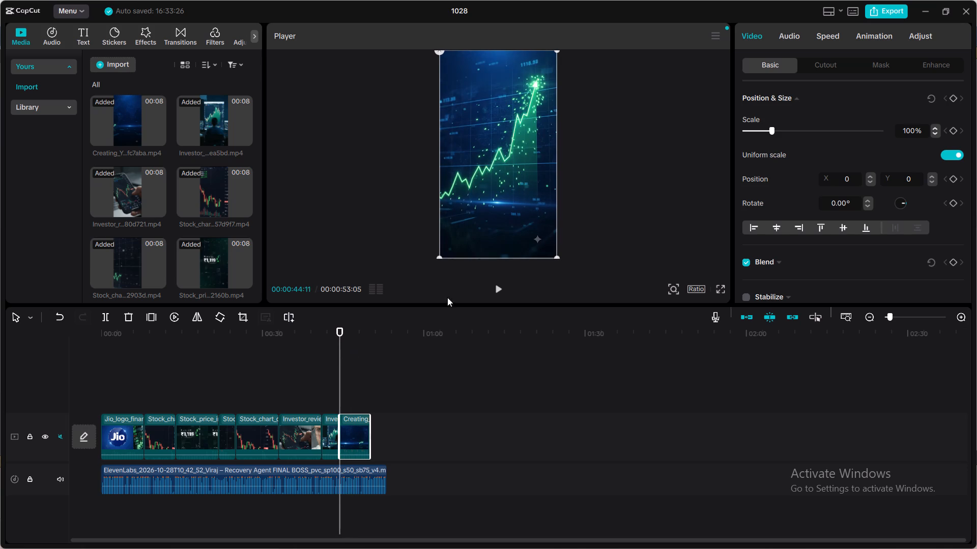
left_click(495, 285)
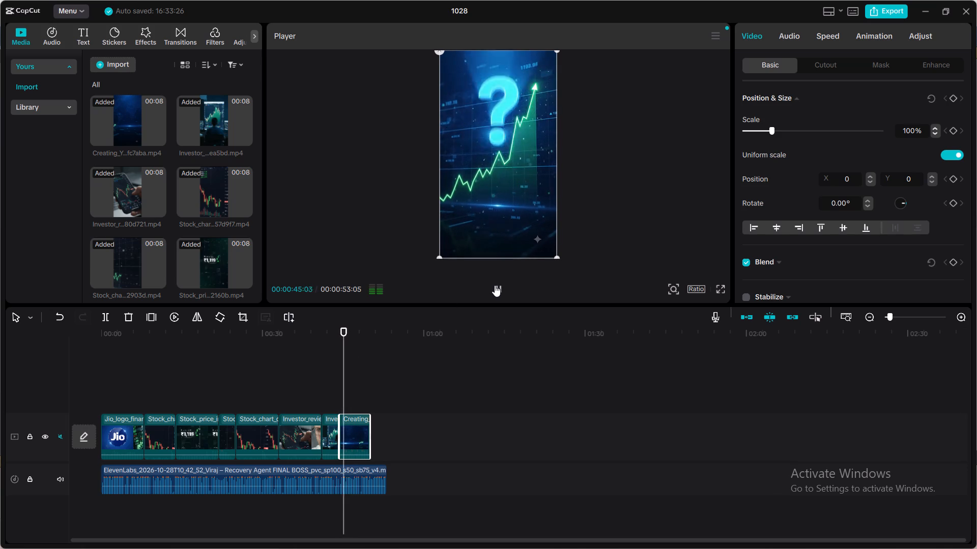
left_click(495, 285)
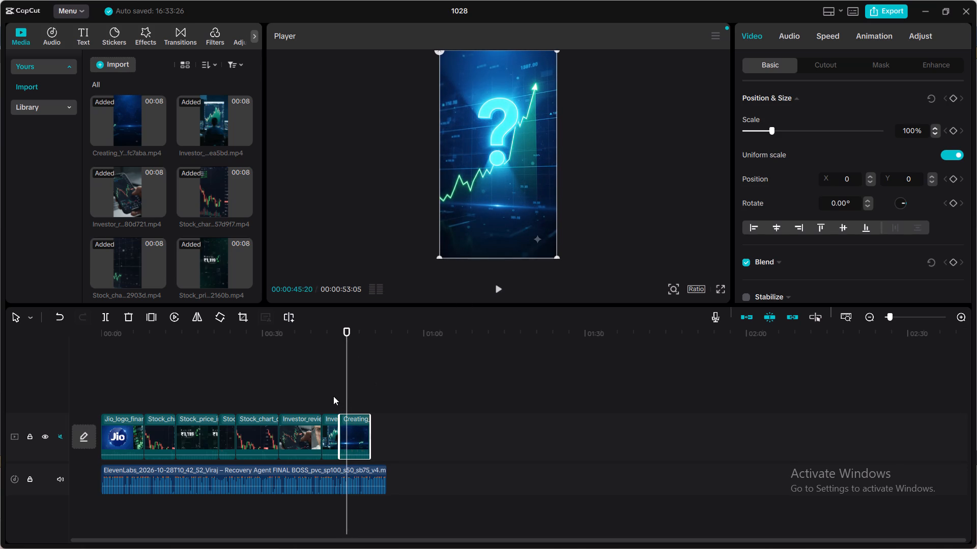
left_click(333, 396)
left_click(501, 290)
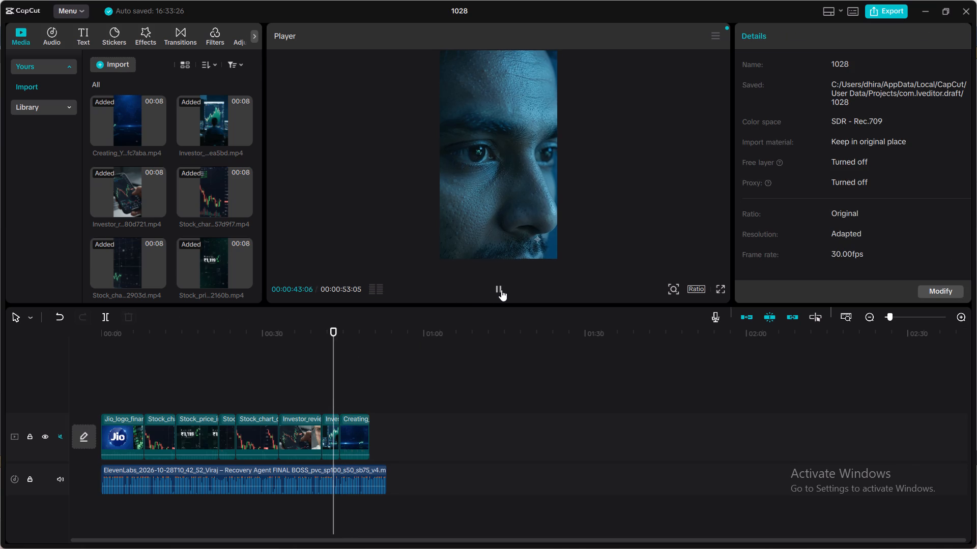
left_click(501, 290)
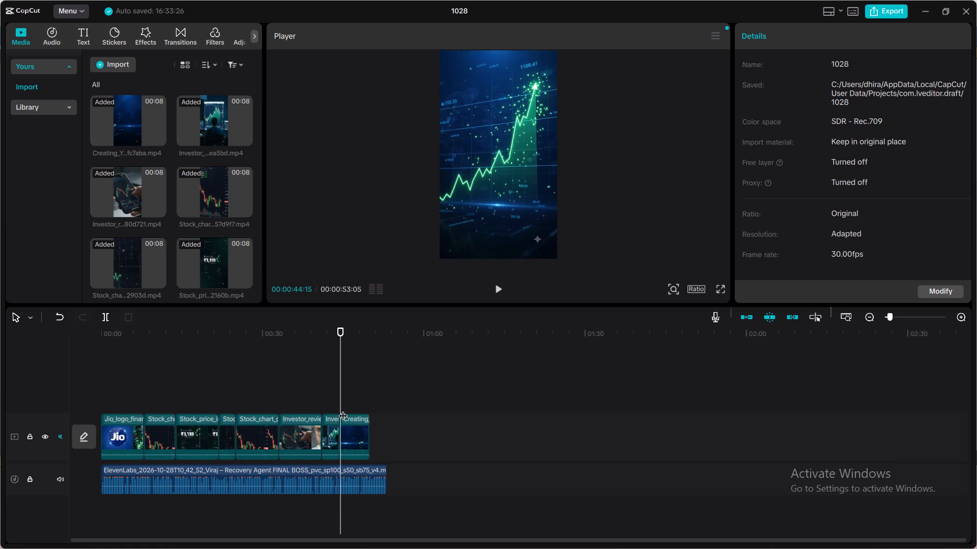
Trim about one second off the end of the last Investor clip and replay its join with the Creating_Y...fc7aba clip.
left_click(330, 417)
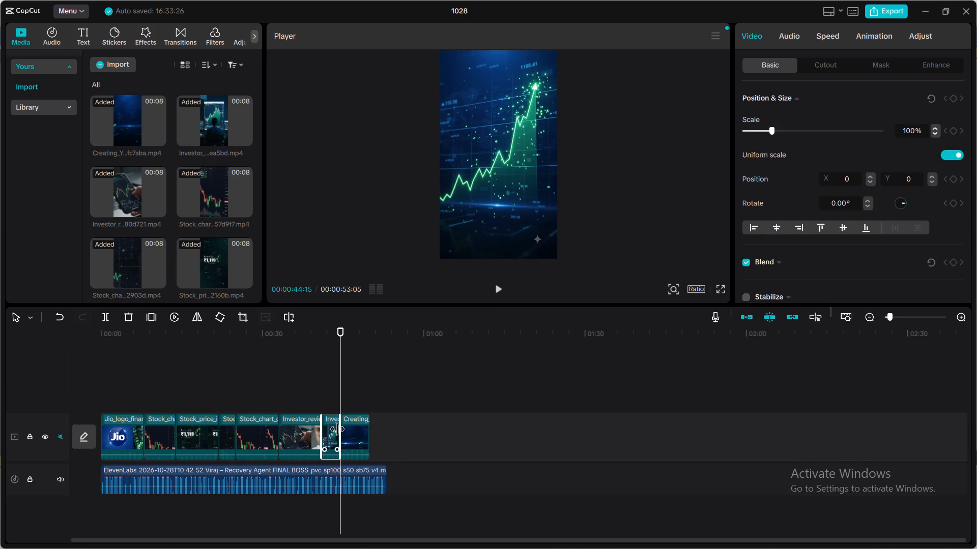
left_click_drag(337, 429, 333, 430)
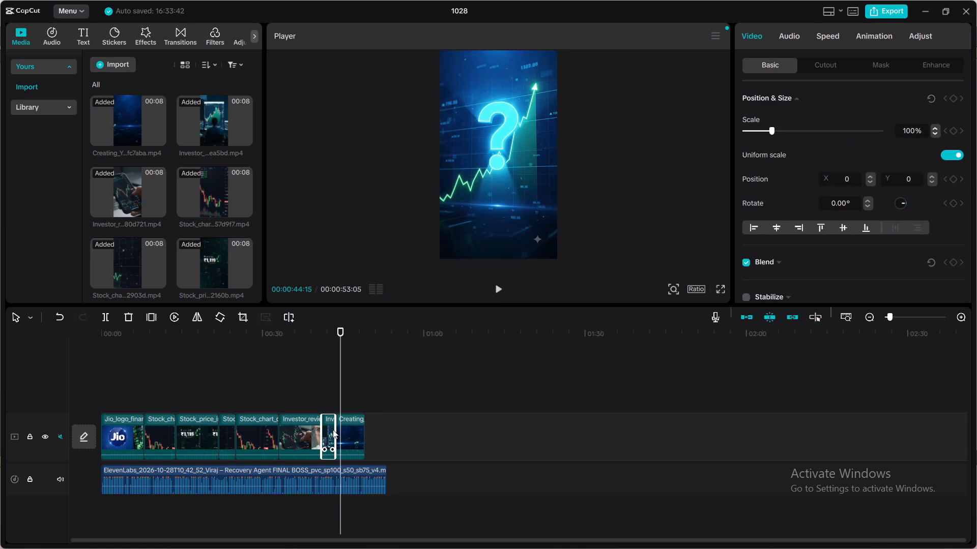
left_click(332, 405)
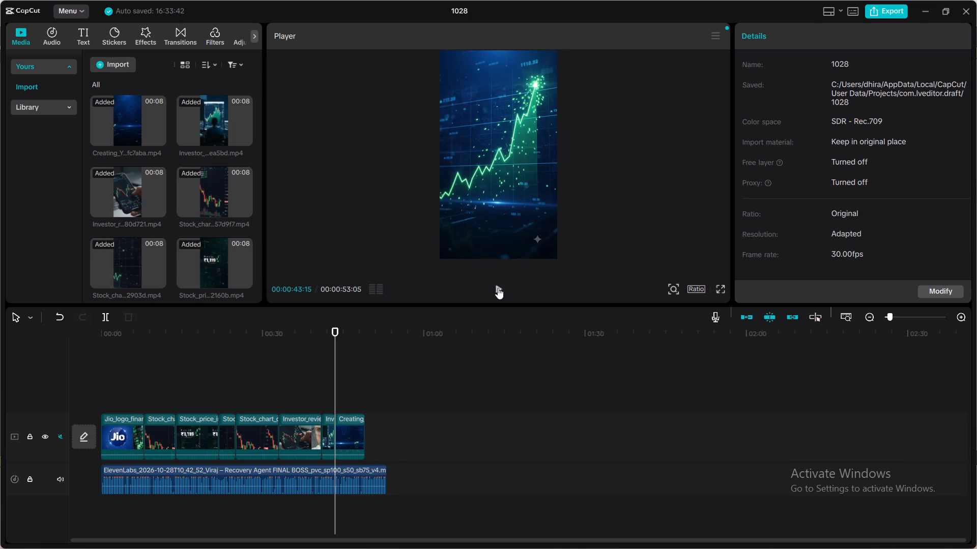
left_click(499, 288)
left_click(499, 288)
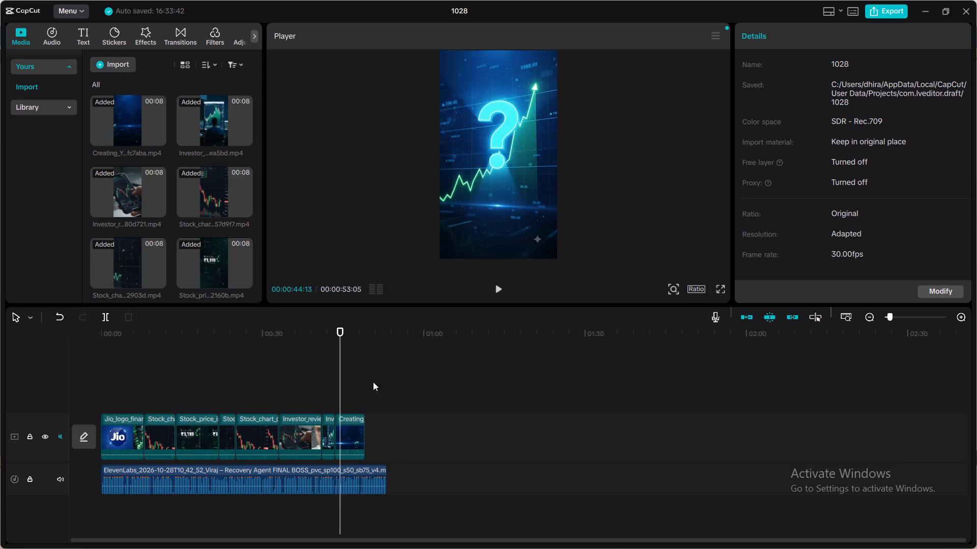
Trim the last Investor clip's end further to about 00:00:43:04 and play from there past the end of the Creating_Y...fc7aba clip.
left_click(326, 417)
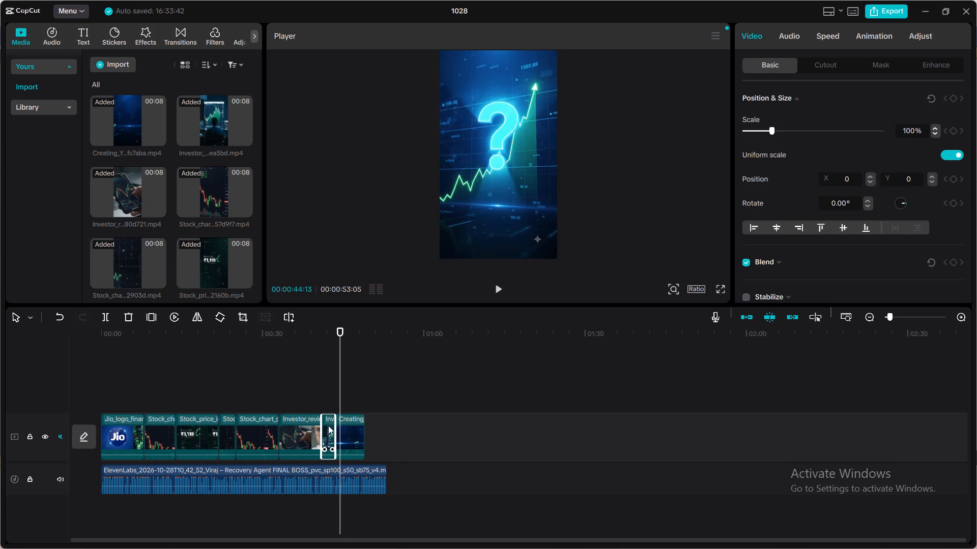
left_click(333, 426)
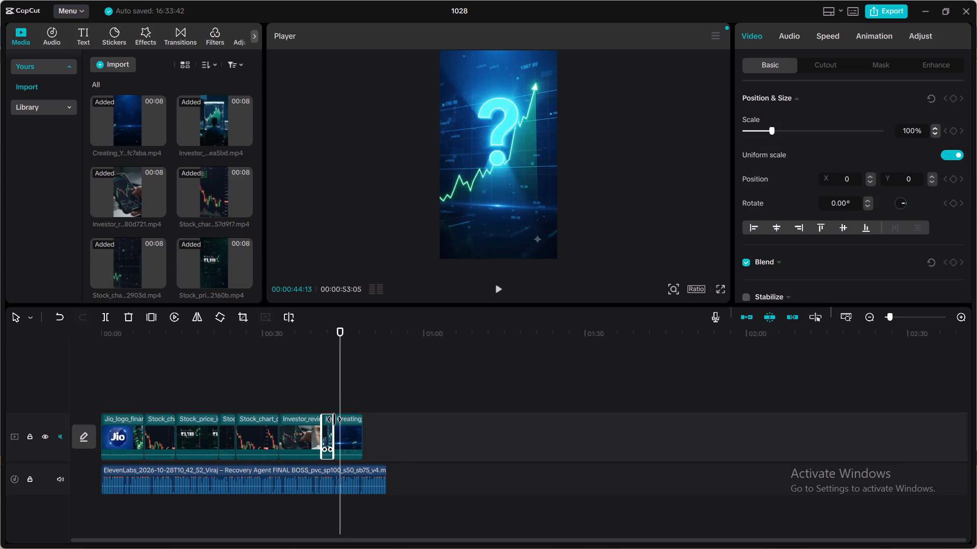
left_click(335, 406)
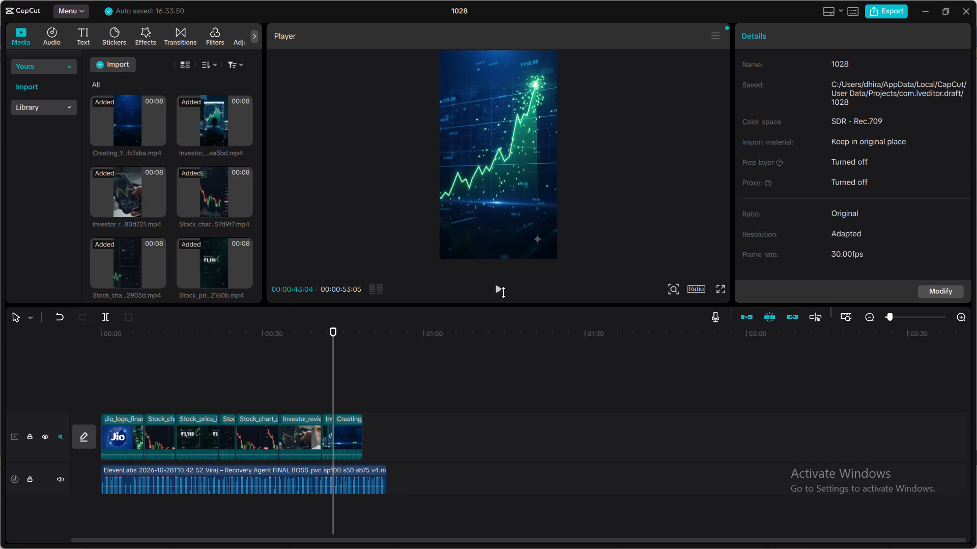
left_click(499, 291)
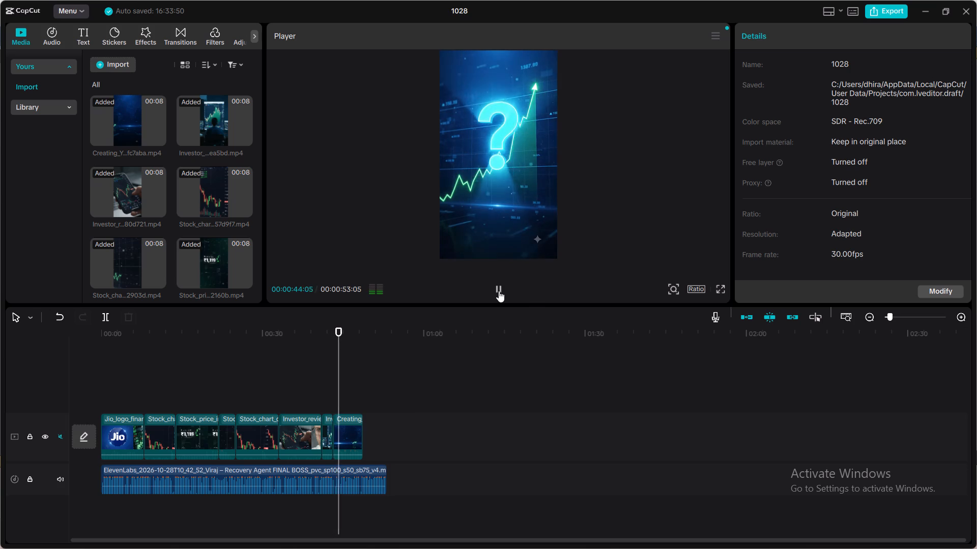
left_click(499, 291)
left_click(499, 291)
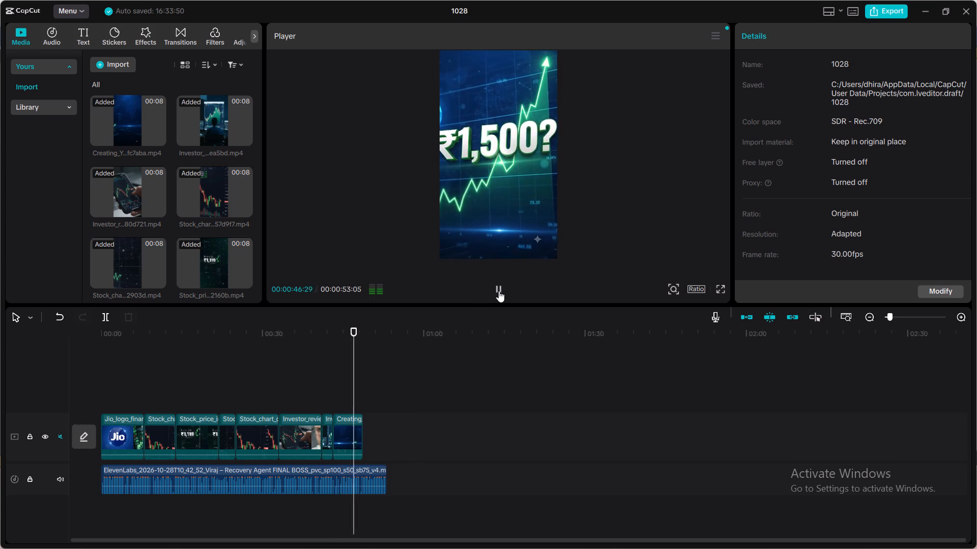
left_click(499, 291)
left_click(499, 291)
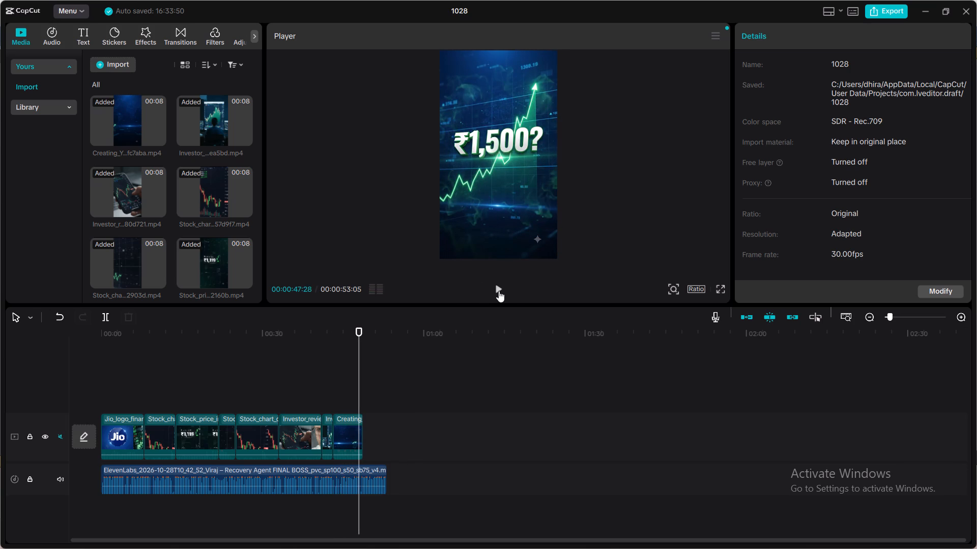
left_click(499, 291)
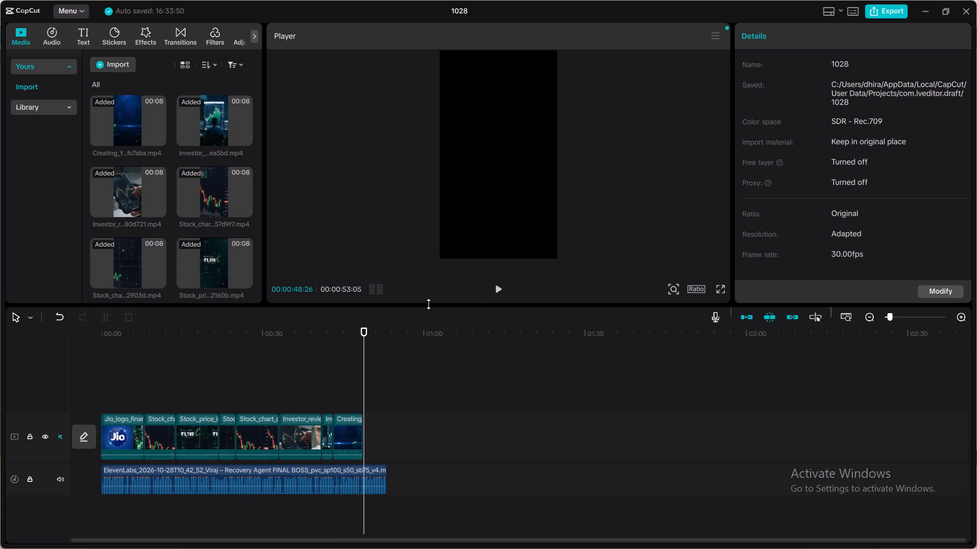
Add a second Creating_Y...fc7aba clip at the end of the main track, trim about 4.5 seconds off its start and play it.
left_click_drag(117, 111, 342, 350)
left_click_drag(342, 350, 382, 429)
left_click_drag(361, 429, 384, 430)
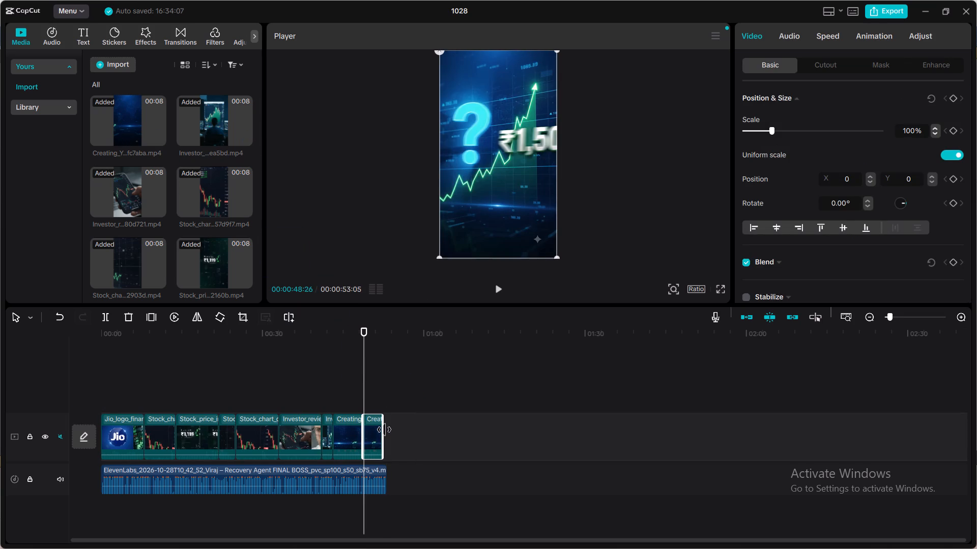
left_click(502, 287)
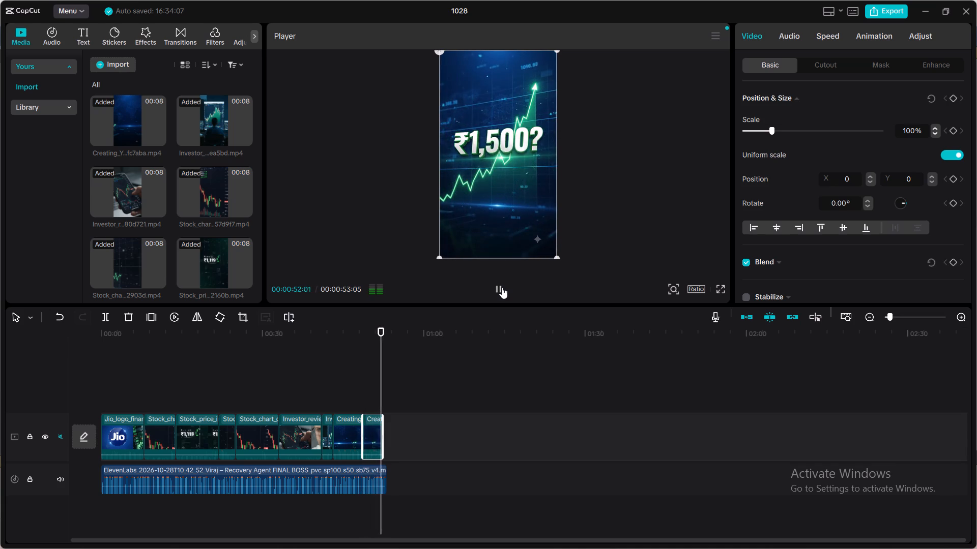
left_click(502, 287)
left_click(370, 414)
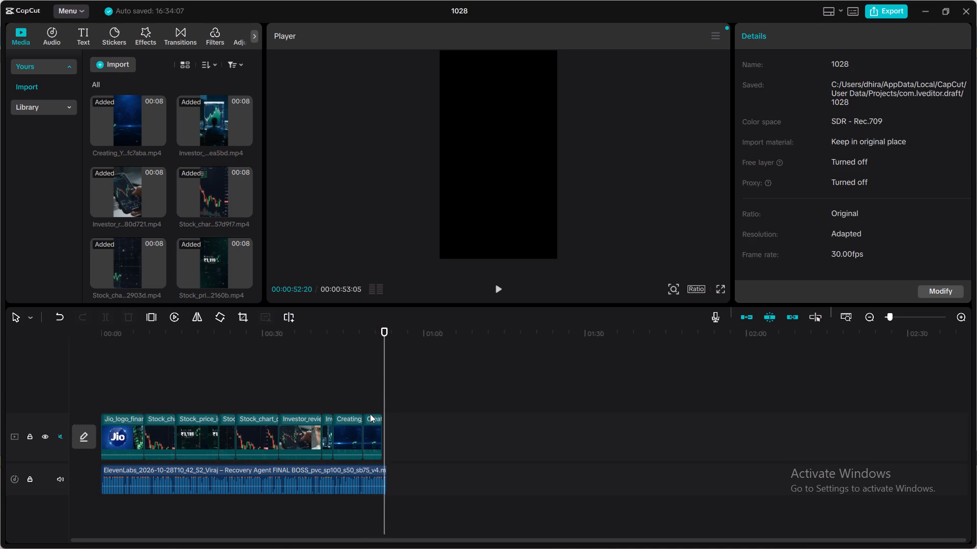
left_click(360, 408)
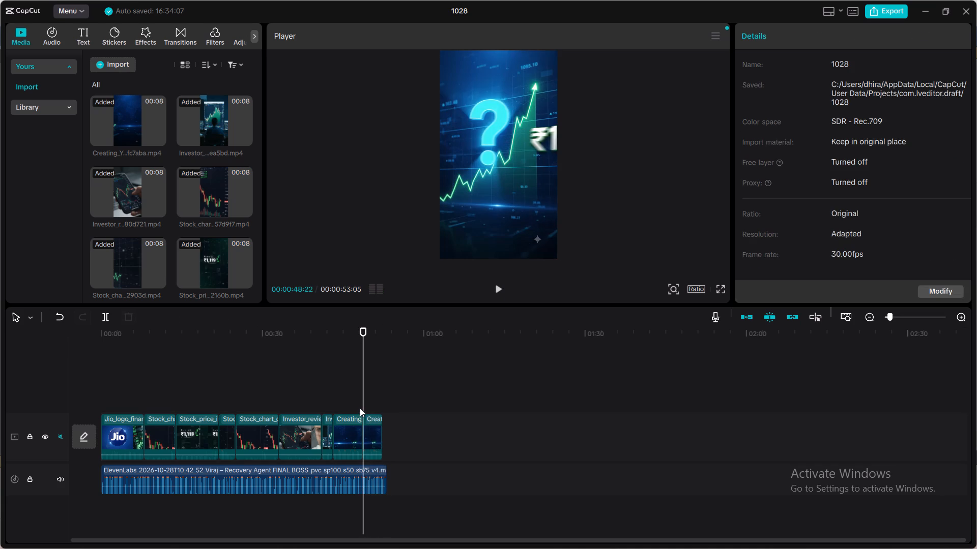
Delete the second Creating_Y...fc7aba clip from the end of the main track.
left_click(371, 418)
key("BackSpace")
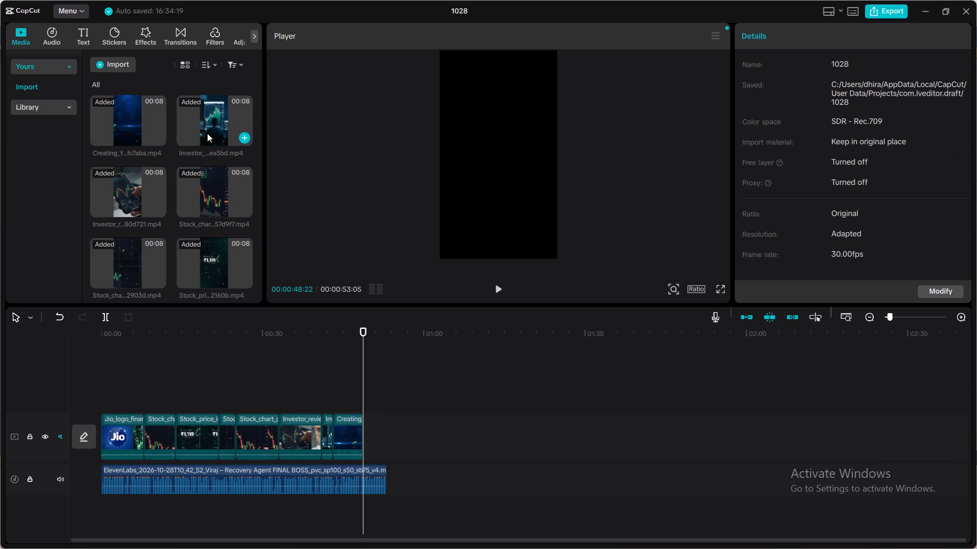
Add the Investor_...ea5bd clip after the Creating_Y...fc7aba clip on the main track and play it against the voiceover to 00:00:53:00.
left_click_drag(205, 128, 380, 437)
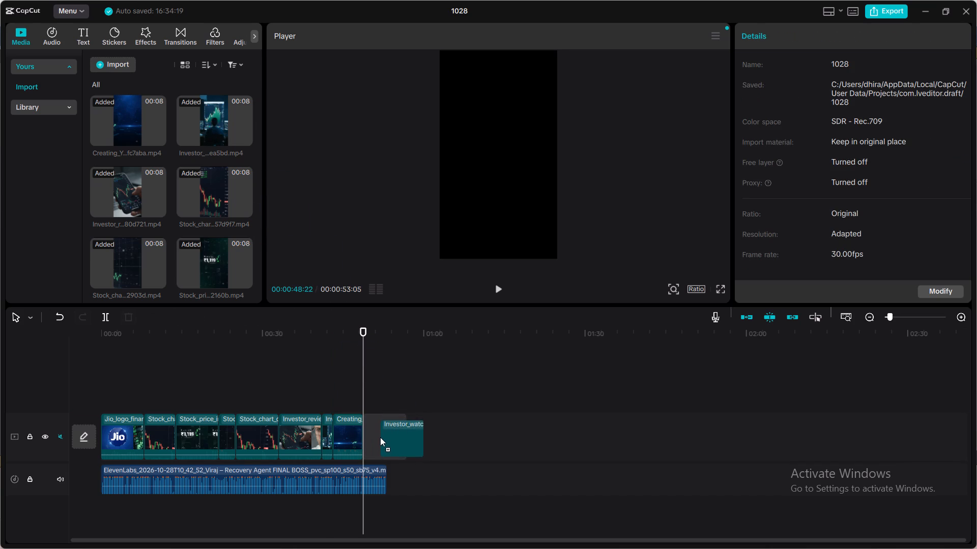
left_click_drag(380, 437, 380, 435)
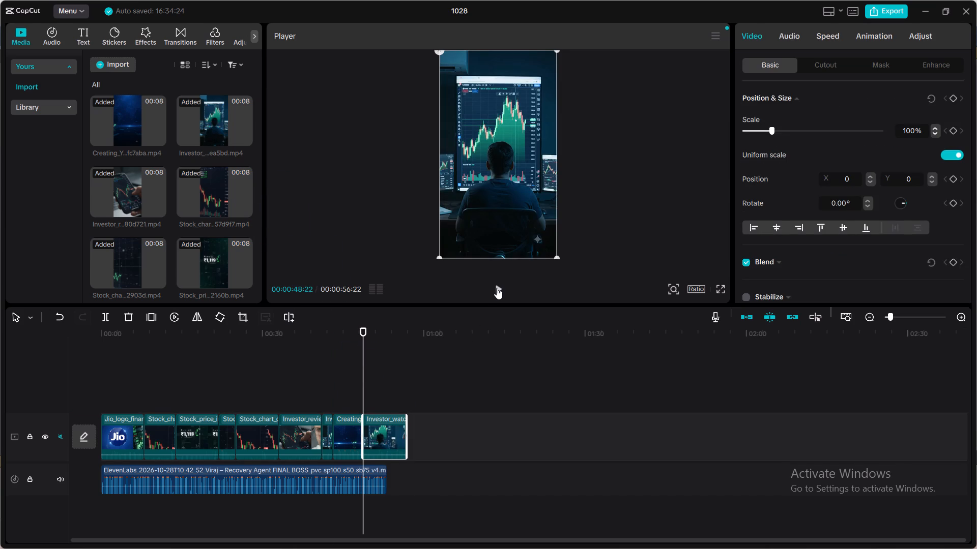
left_click(497, 288)
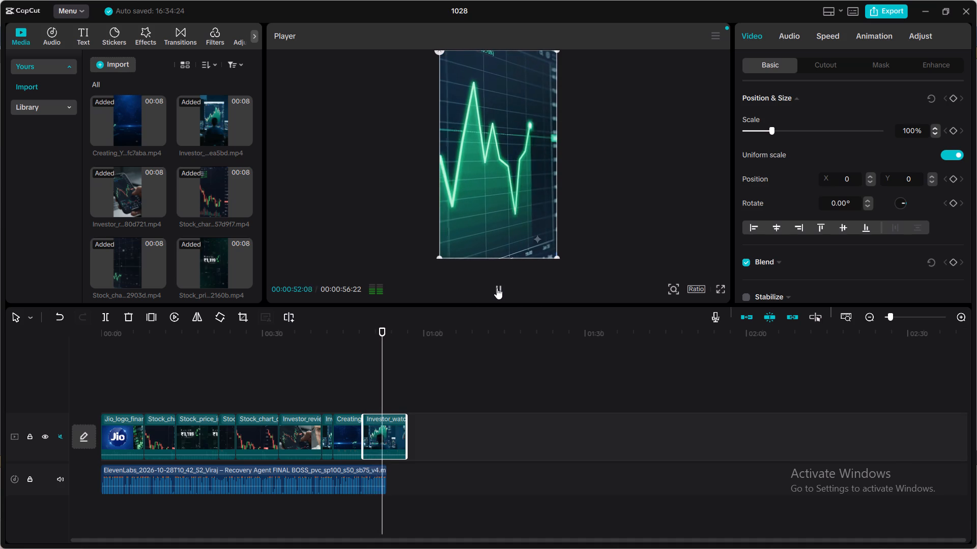
left_click(497, 288)
double_click(497, 288)
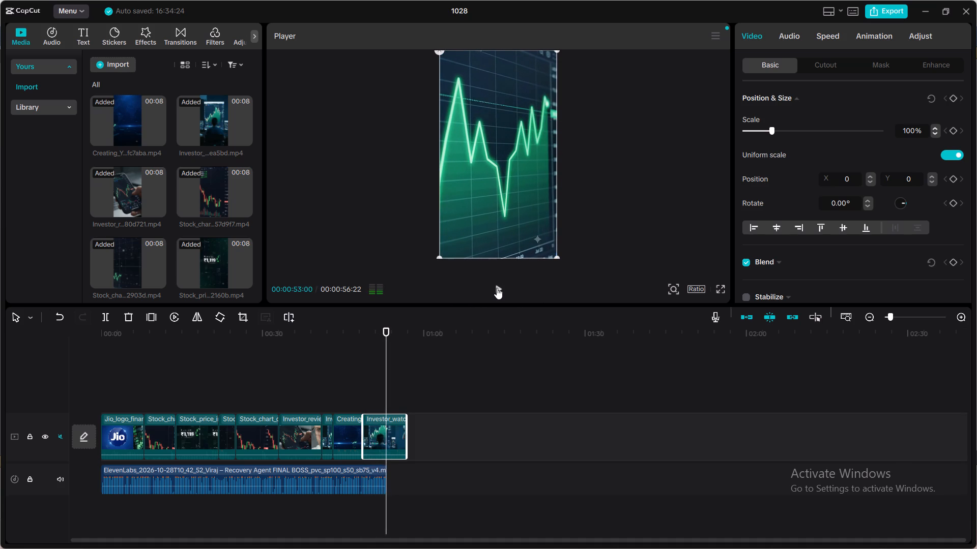
Trim the end of the final Investor_...ea5bd clip to match the end of the voiceover at about 53 seconds.
left_click_drag(406, 431, 403, 431)
left_click_drag(403, 431, 387, 435)
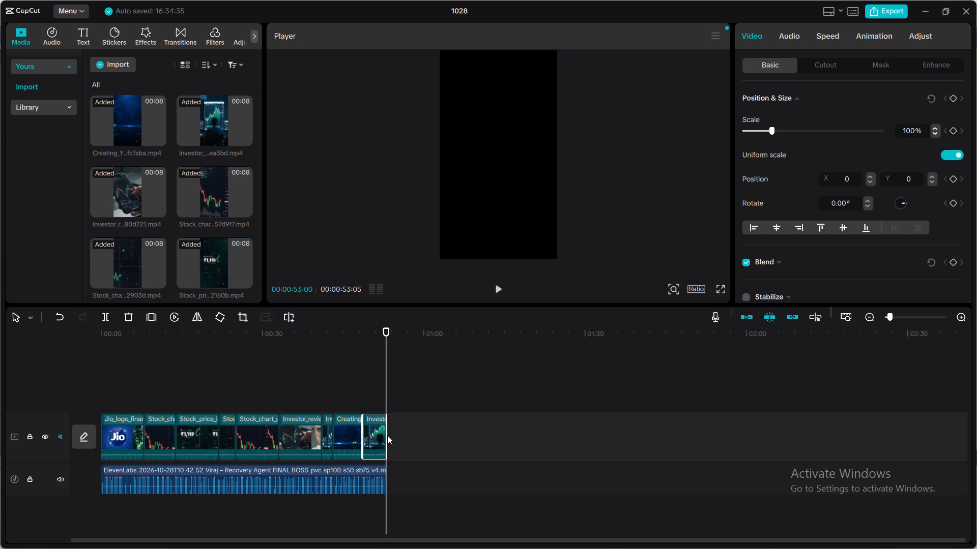
left_click(496, 291)
left_click(496, 291)
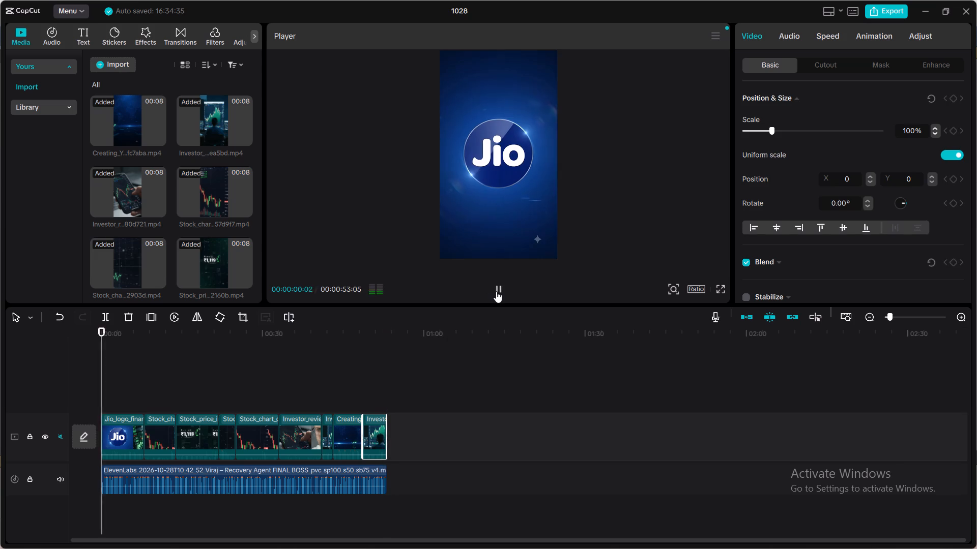
Play the last second of the timeline from about 00:00:52 to check how the final clip and voiceover end.
left_click(382, 381)
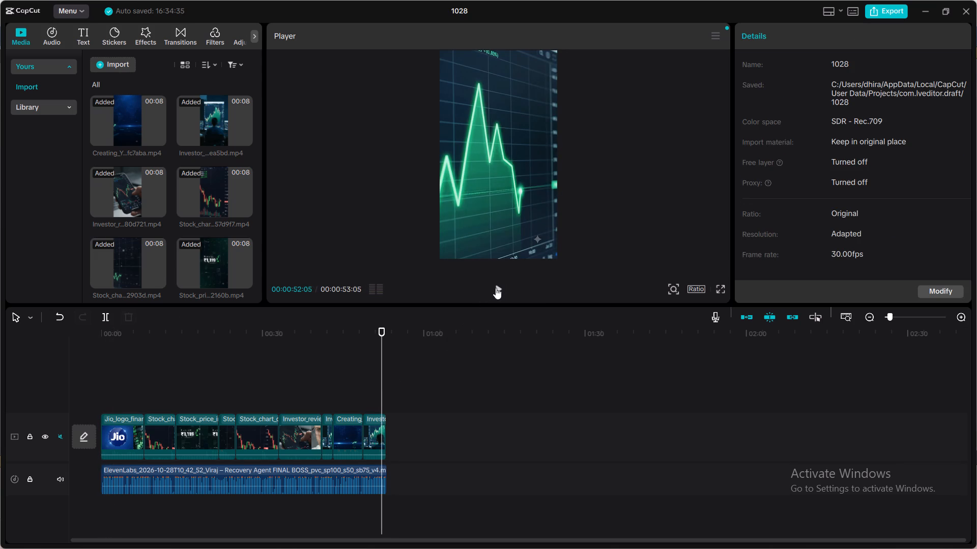
left_click(496, 288)
left_click(496, 288)
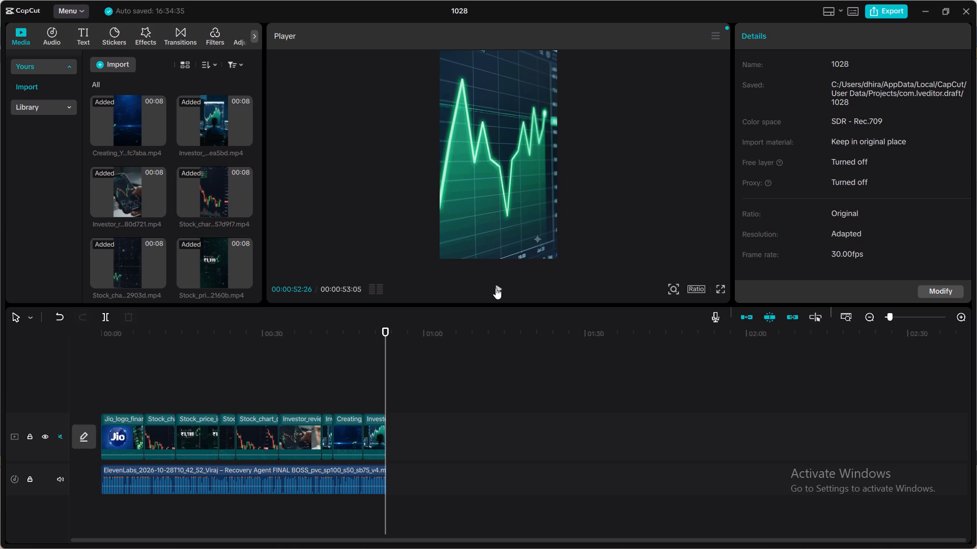
left_click(496, 288)
left_click(496, 288)
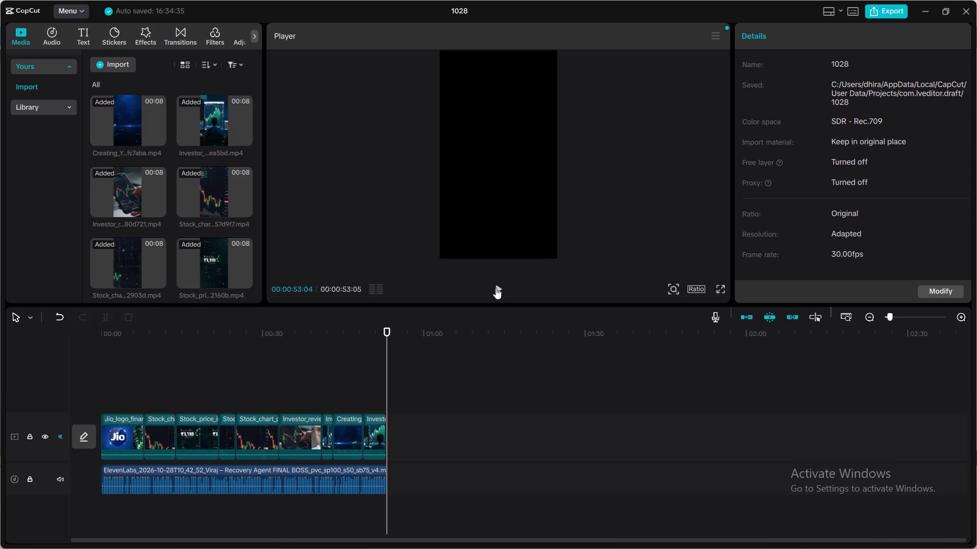
left_click(386, 428)
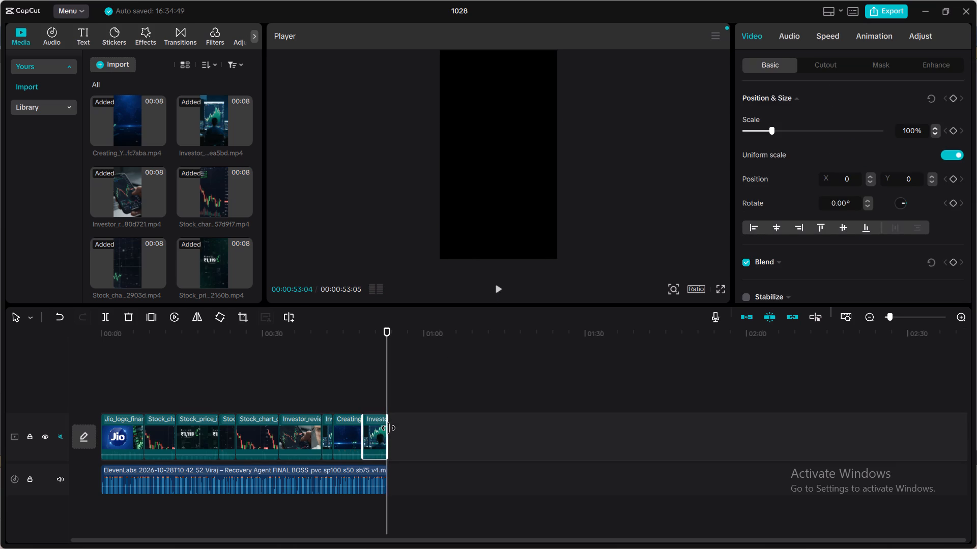
Return the playhead to the start and import the HIDE-LOG0-VIDEOS image from Downloads into the project media.
left_click_drag(385, 332, 82, 398)
left_click(106, 66)
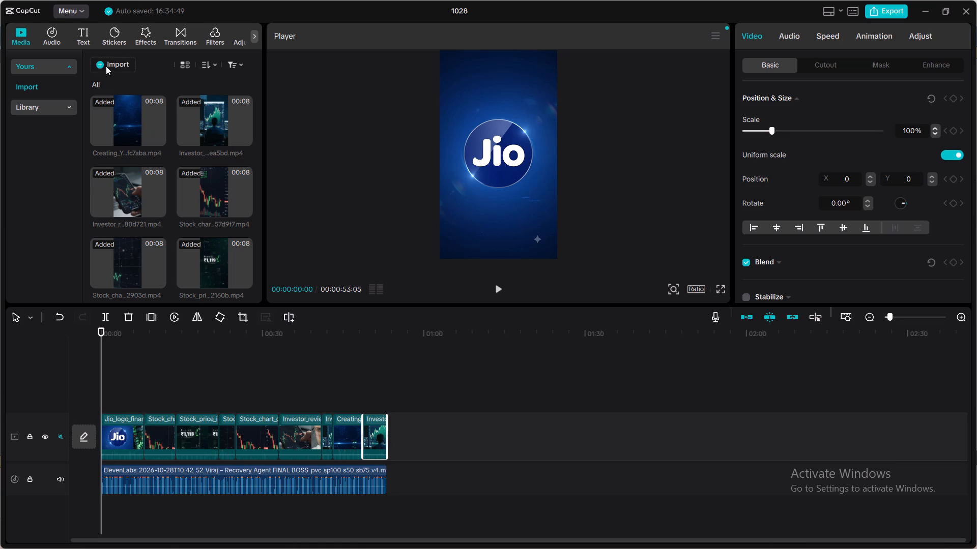
scroll(204, 149, "down", 1)
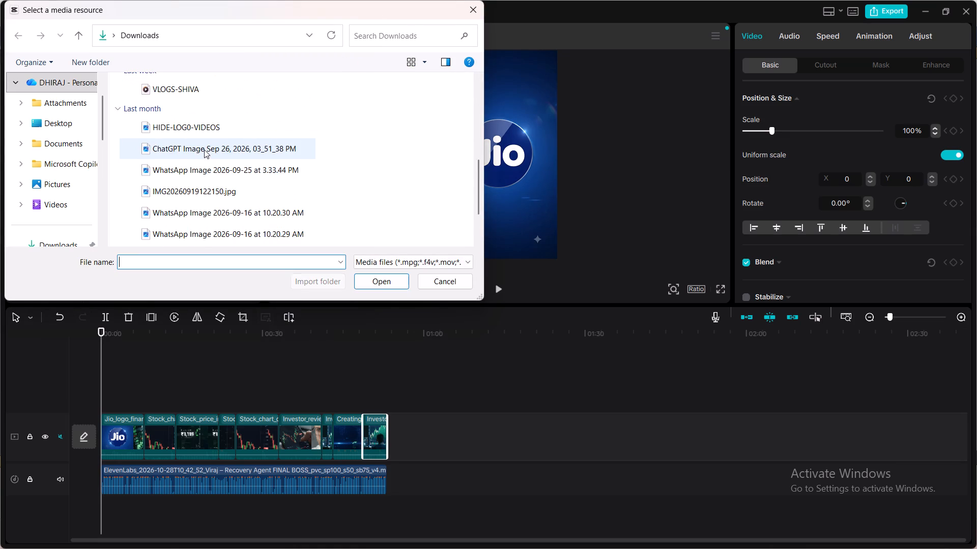
scroll(204, 149, "down", 1)
scroll(204, 149, "up", 1)
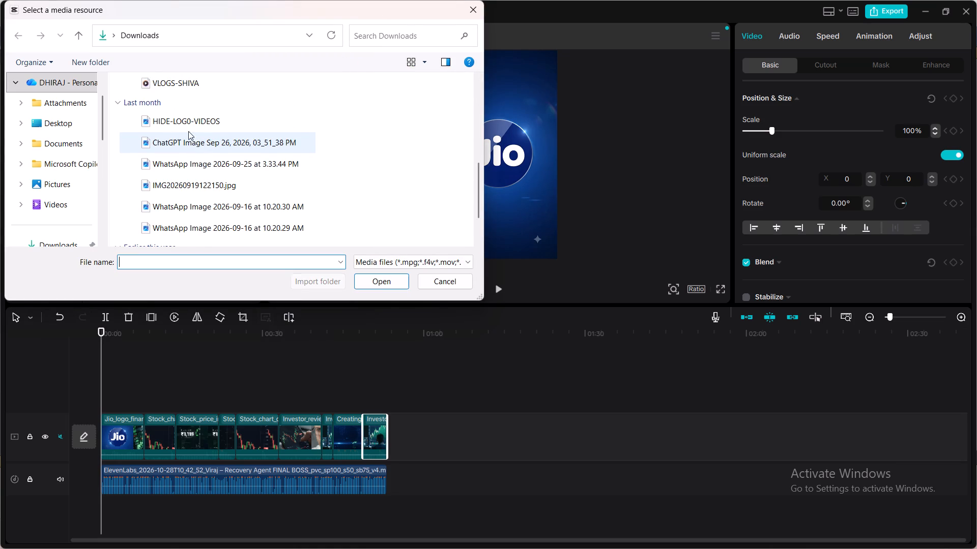
left_click(180, 116)
left_click(390, 278)
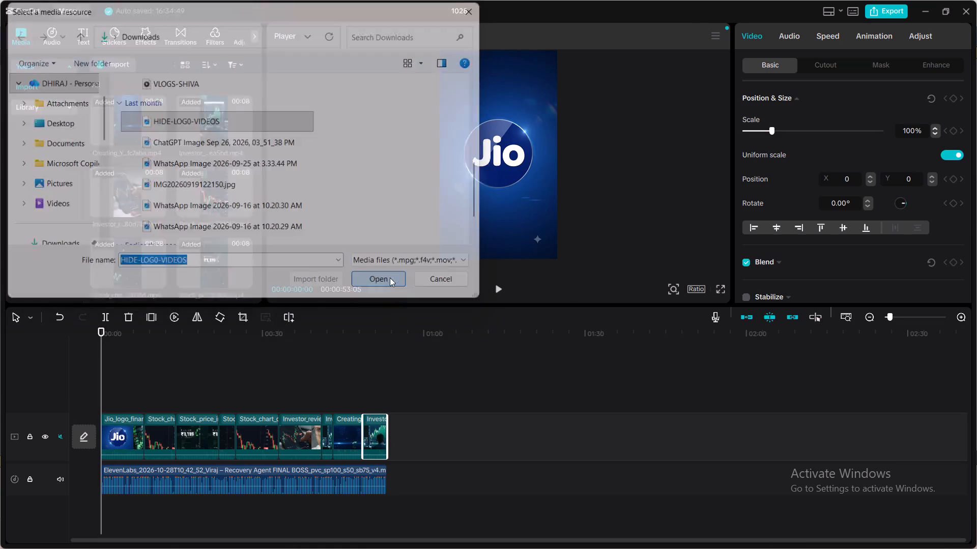
Place the HIDE-LOG0-VIDEOS image on a track above the main video from 00:00 and extend it to 00:00:53:05.
left_click_drag(136, 257, 167, 387)
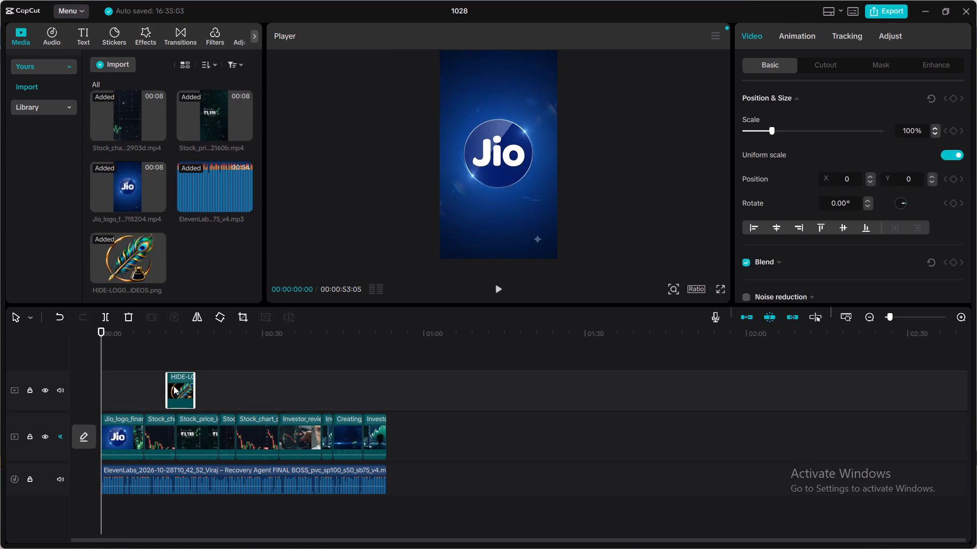
left_click_drag(166, 387, 81, 395)
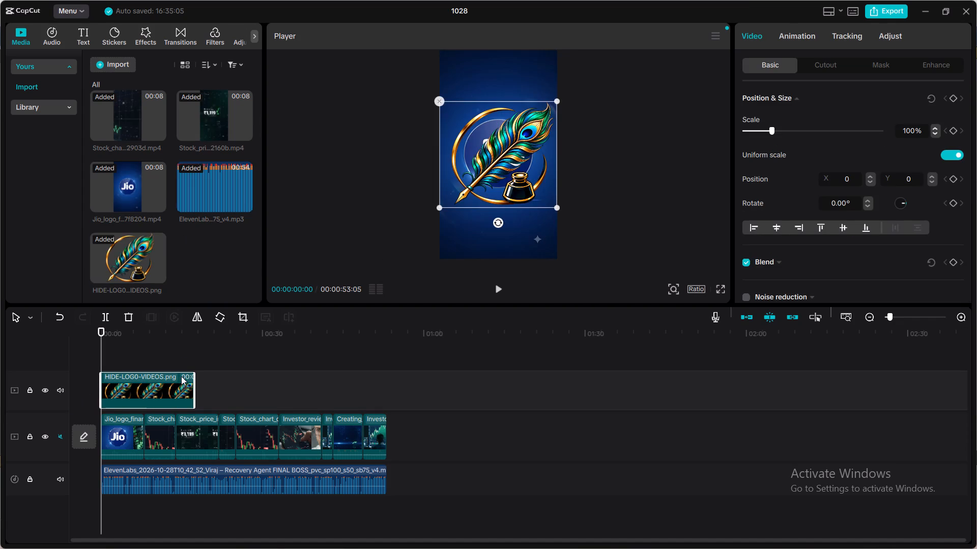
left_click_drag(195, 386, 362, 385)
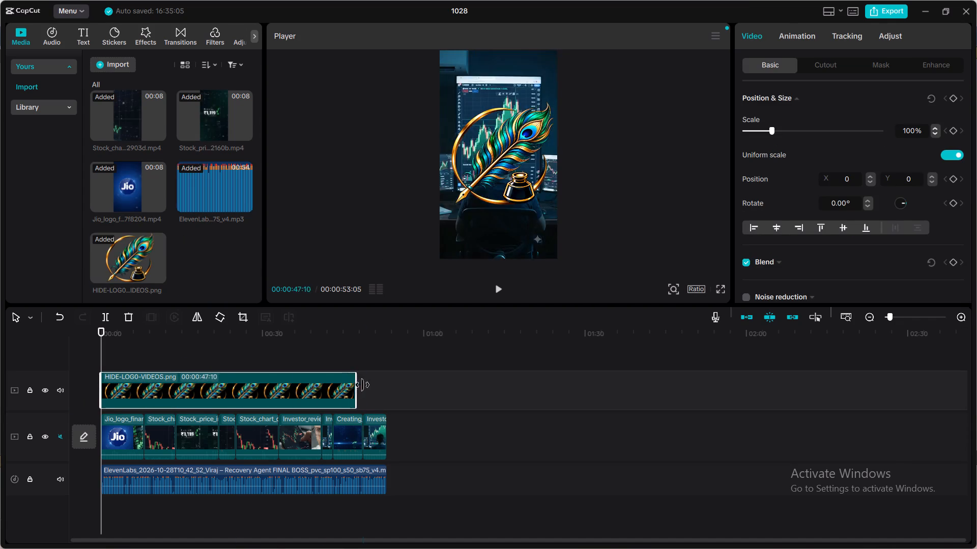
left_click_drag(362, 385, 386, 387)
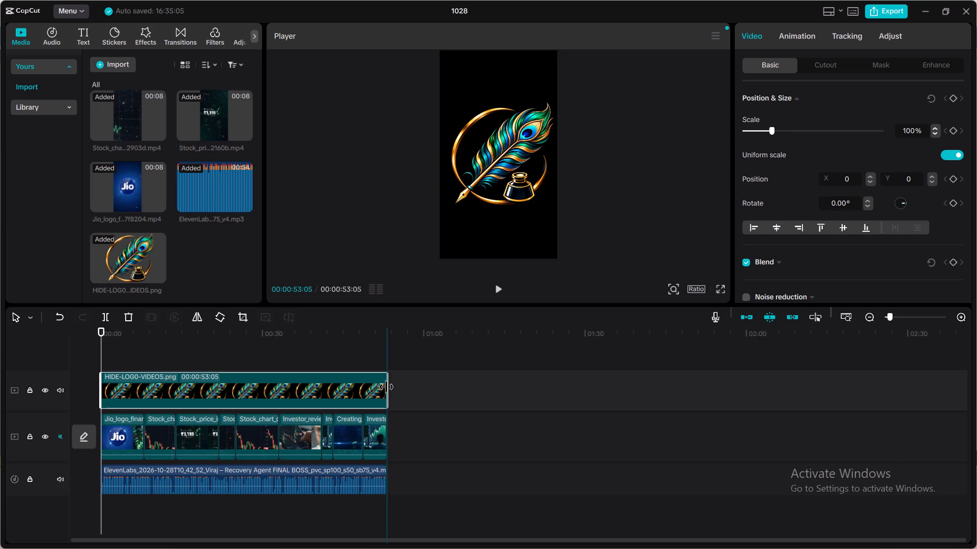
left_click_drag(386, 387, 381, 390)
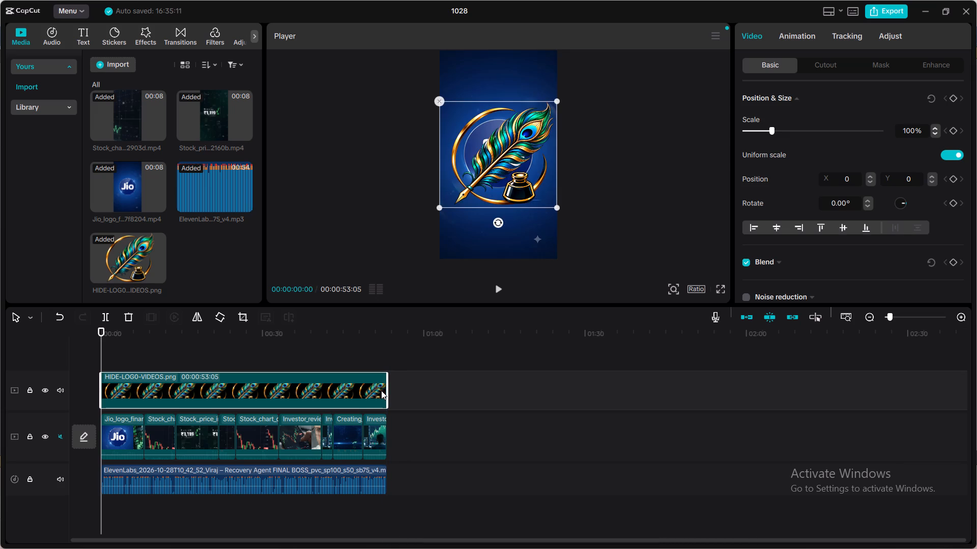
Move the feather logo overlay from the frame's centre towards its lower-right corner, over the bottom sparkle watermark.
left_click_drag(493, 161, 525, 230)
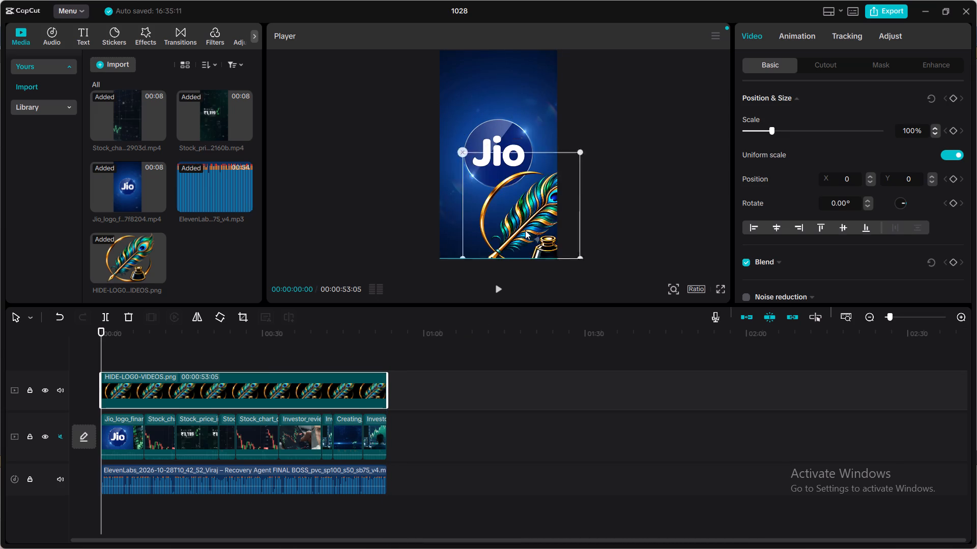
Shrink the HIDE-LOGO-VIDEOS.png overlay to 44% and move it to the frame's lower right corner at about X 601, Y -1485.
left_click_drag(525, 230, 527, 217)
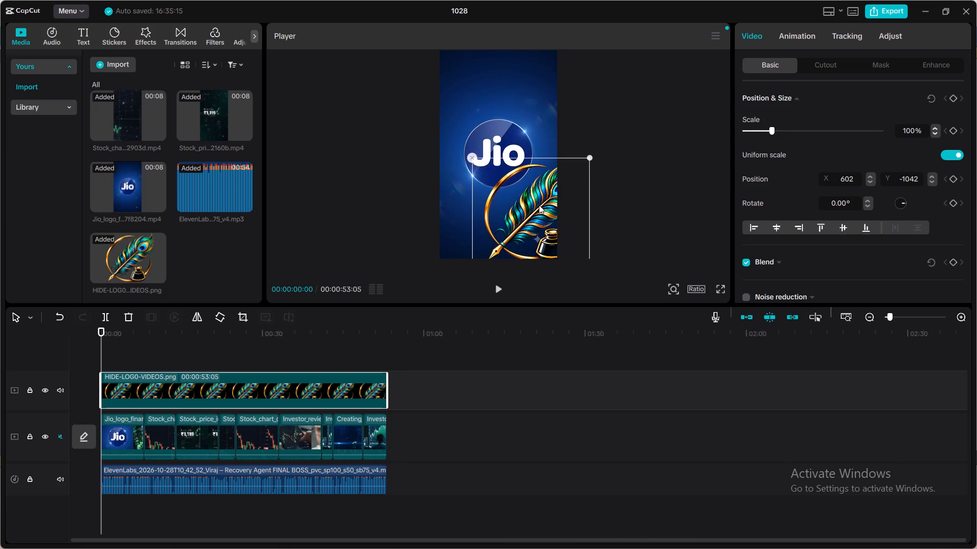
left_click(759, 131)
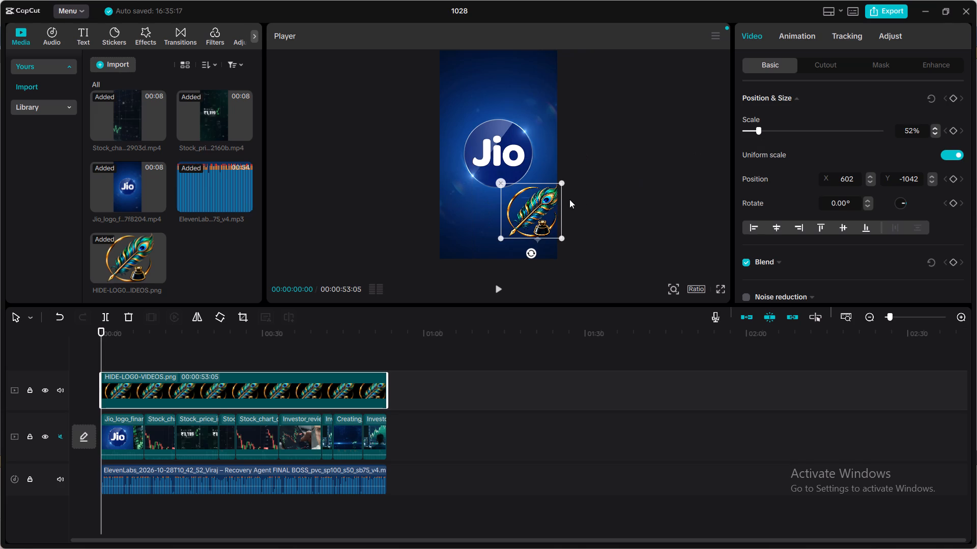
left_click_drag(530, 211, 536, 229)
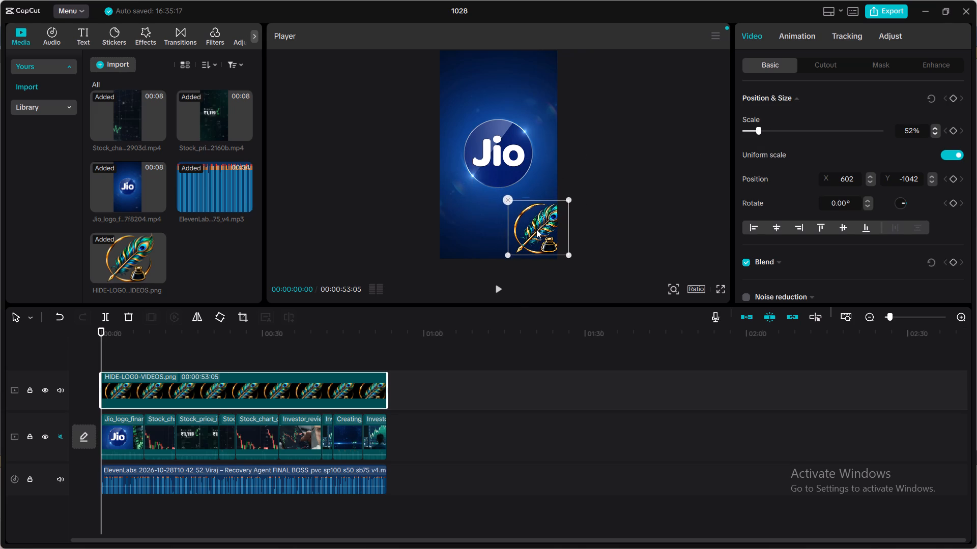
left_click_drag(536, 229, 528, 235)
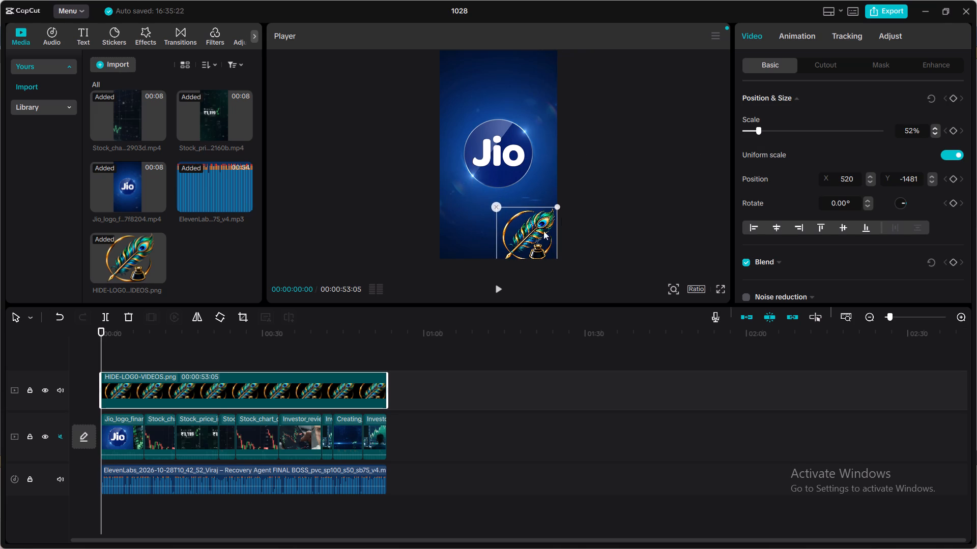
left_click(752, 128)
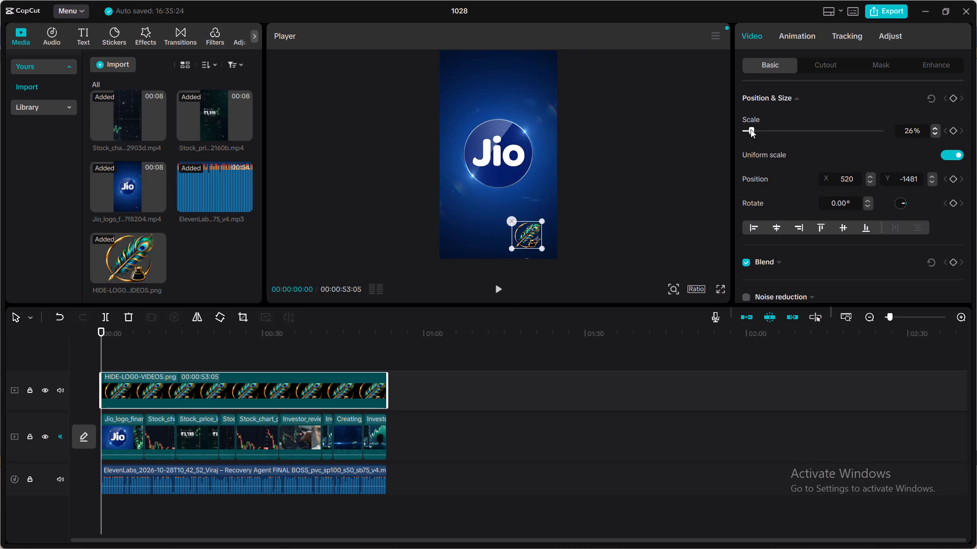
left_click(759, 129)
left_click(759, 129)
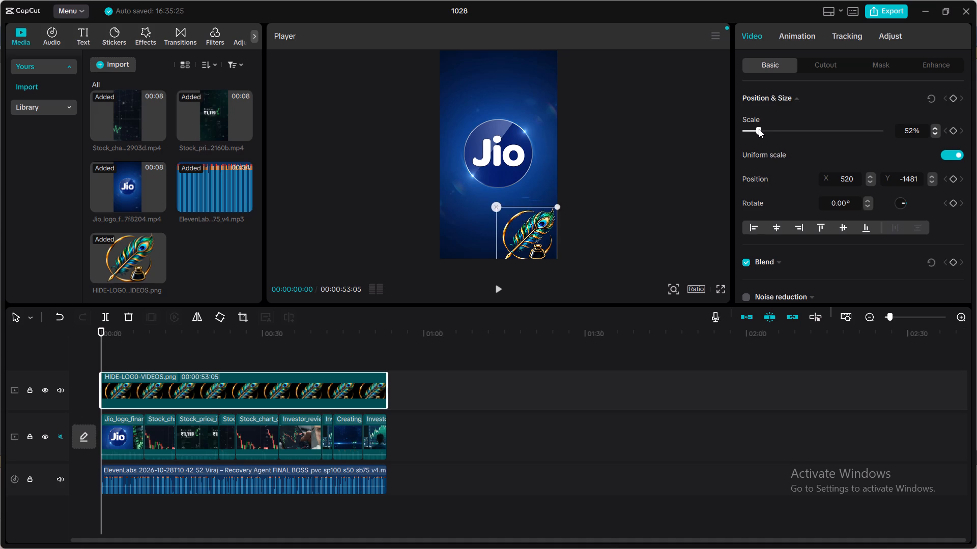
left_click(530, 231)
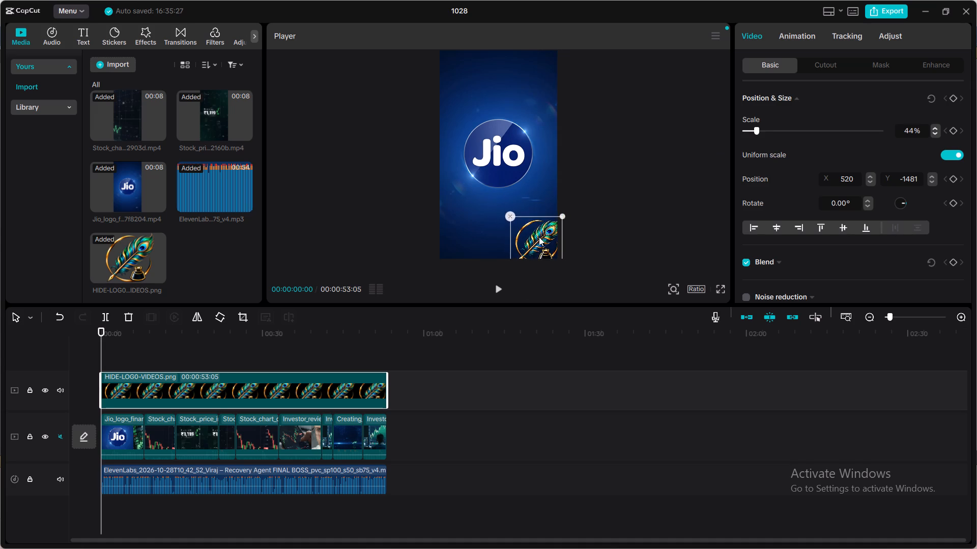
Shrink the HIDE-LOGO-VIDEOS.png overlay to 26% and fit it into the frame's lower right corner at about X 710, Y -1583.
left_click(758, 128)
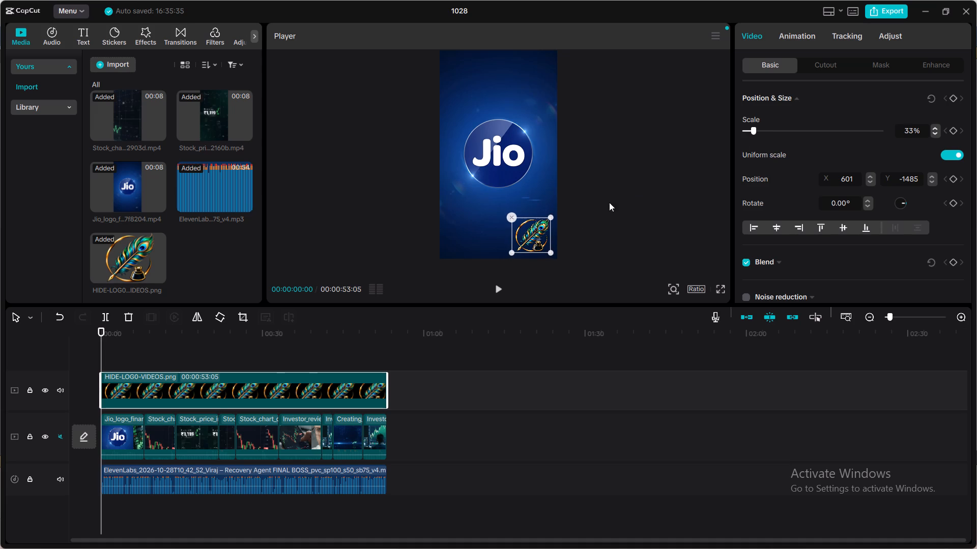
left_click_drag(532, 233, 534, 234)
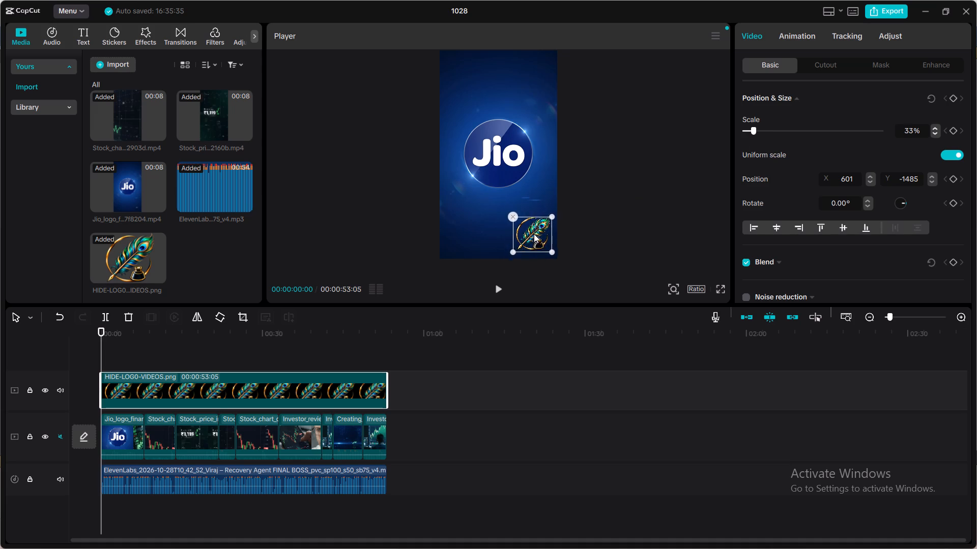
left_click_drag(534, 234, 536, 239)
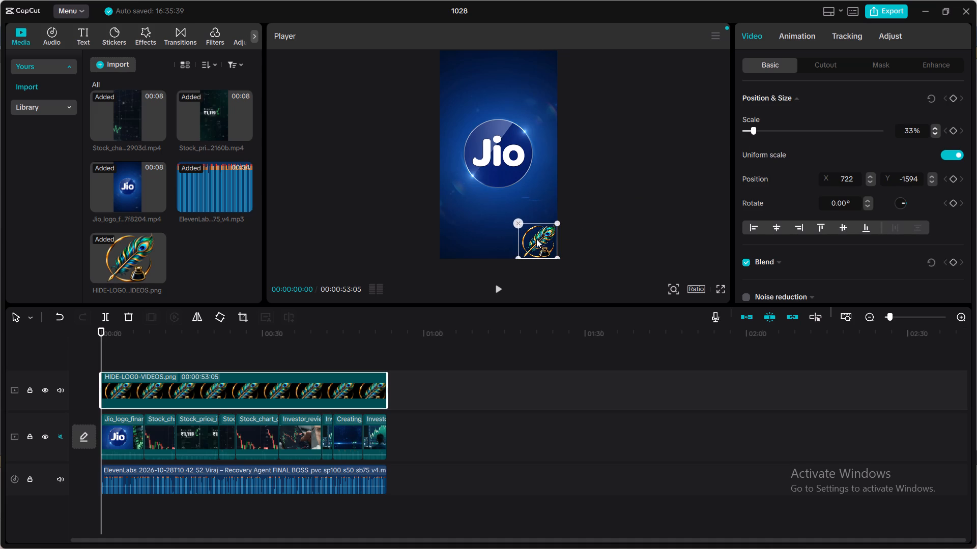
left_click(752, 129)
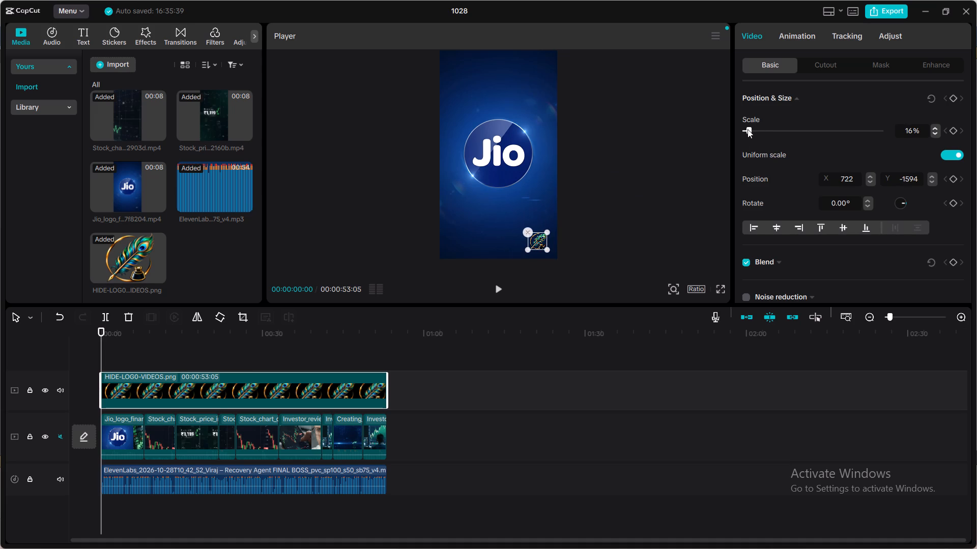
left_click(537, 245)
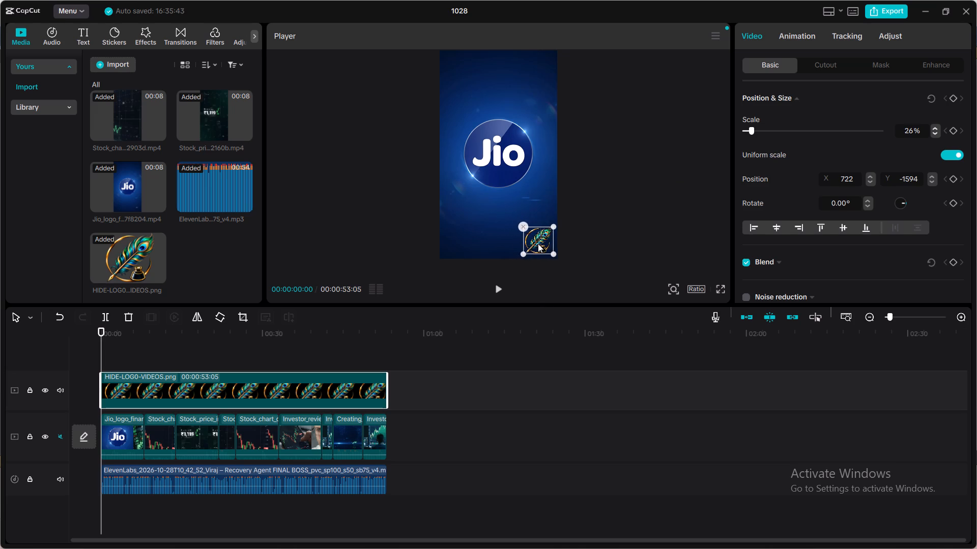
left_click(507, 230)
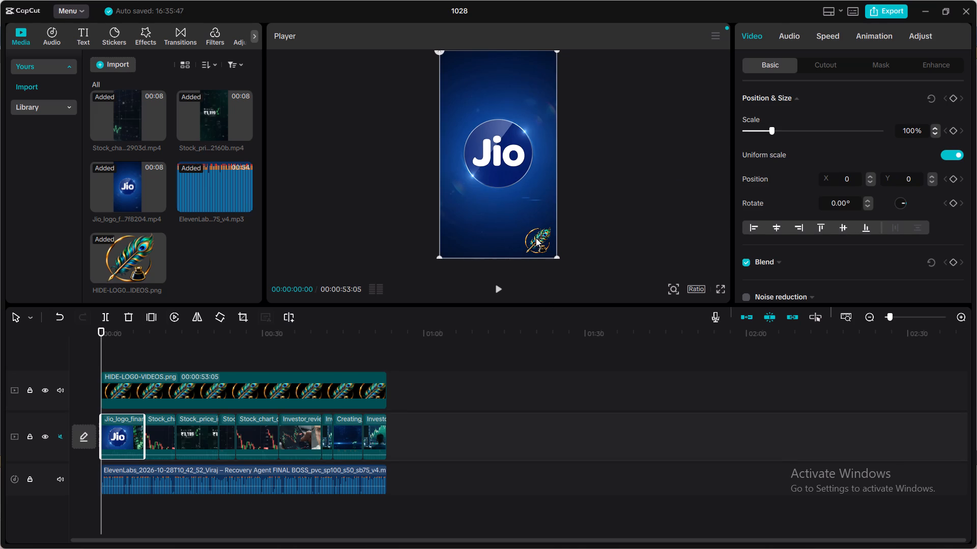
left_click(536, 238)
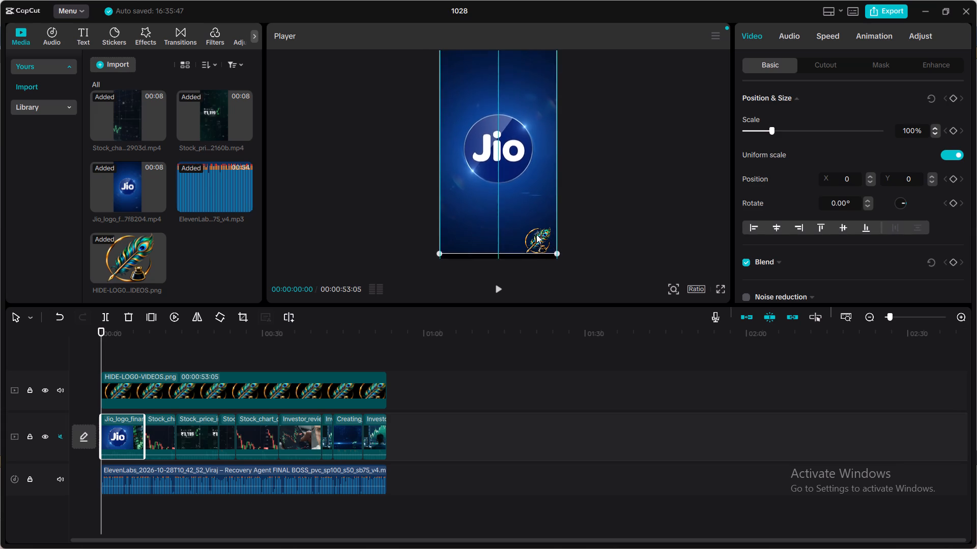
left_click(541, 239)
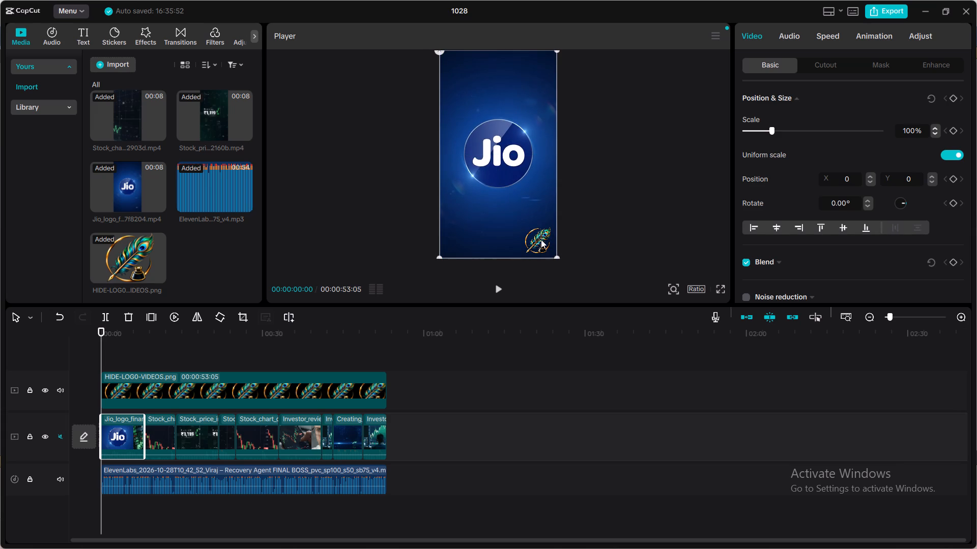
left_click(541, 239)
left_click(541, 239)
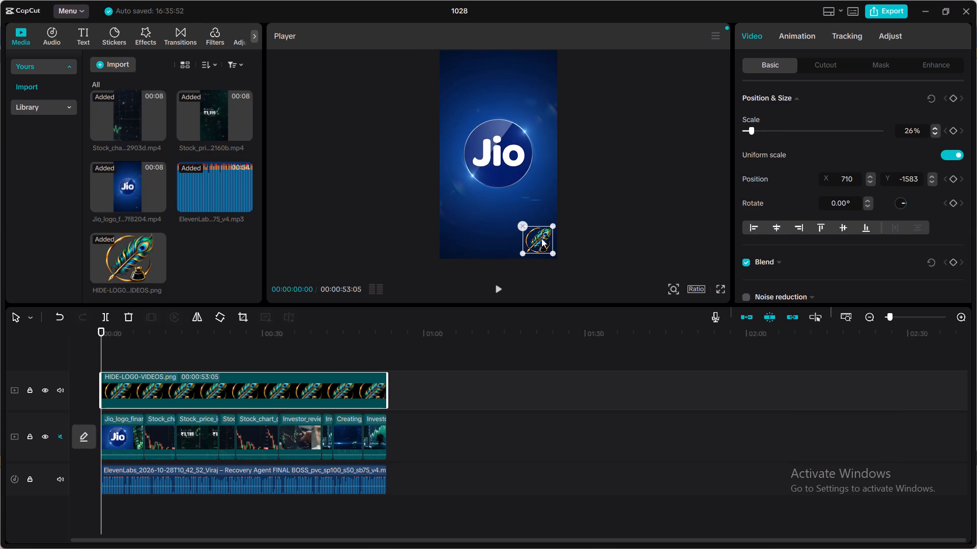
left_click(513, 240)
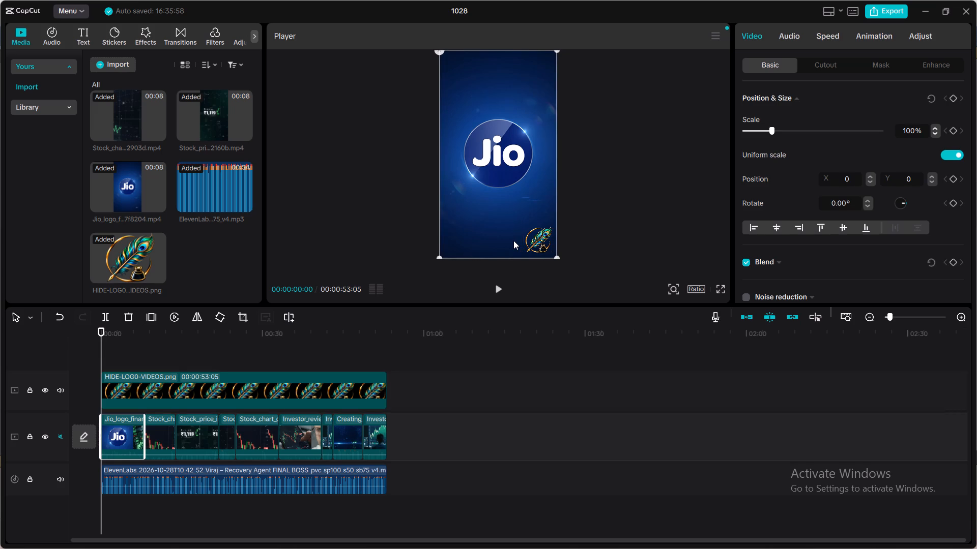
scroll(583, 282, "up", 1)
Play the video from the start to about 9 seconds to check the logo overlay across the opening clips.
left_click(497, 292)
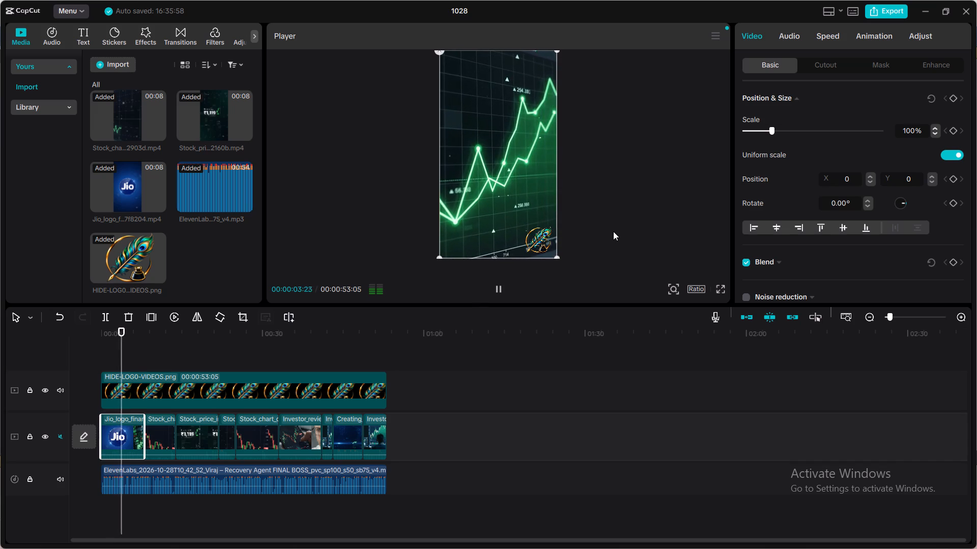
left_click(497, 286)
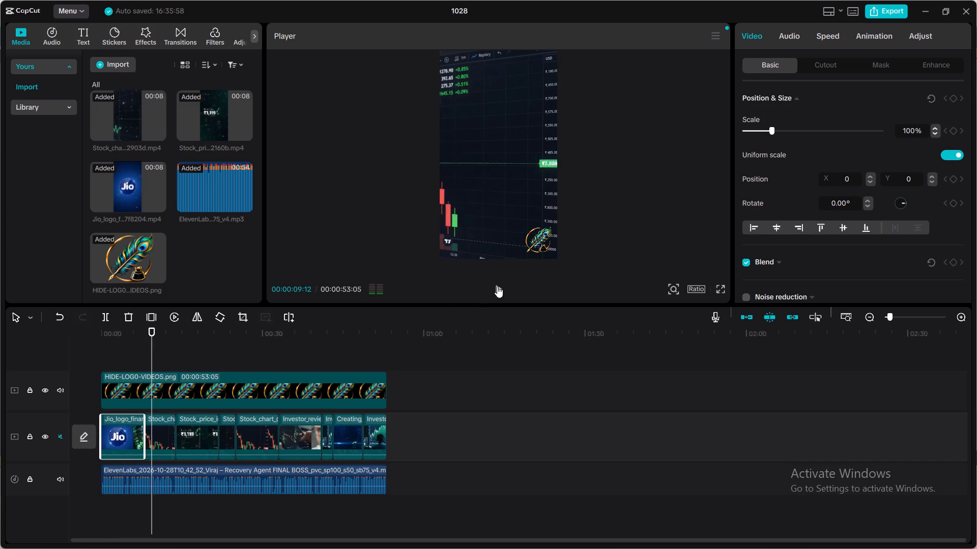
Export the video to the Downloads folder as 1028.mp4, keeping 1080P resolution, H.264 codec and 30fps.
left_click(885, 9)
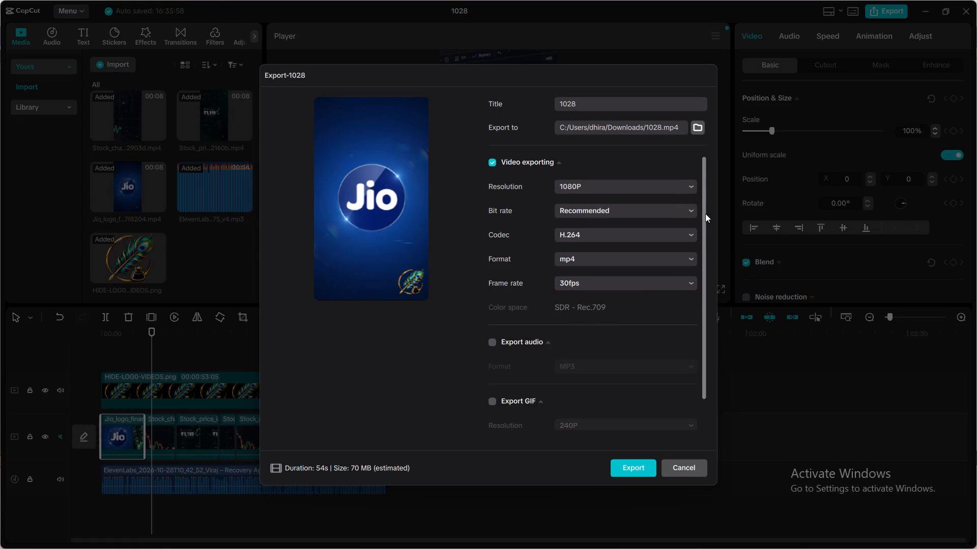
left_click(693, 126)
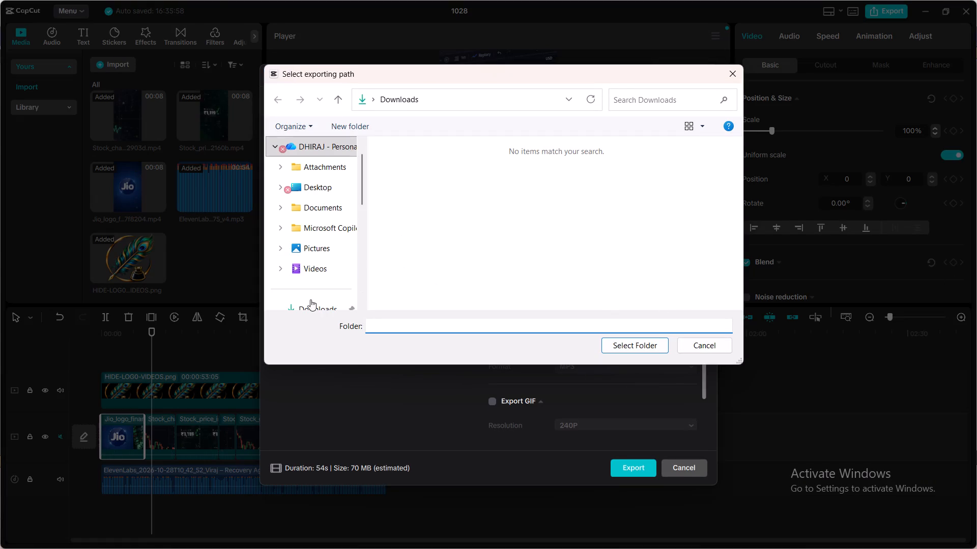
left_click(301, 310)
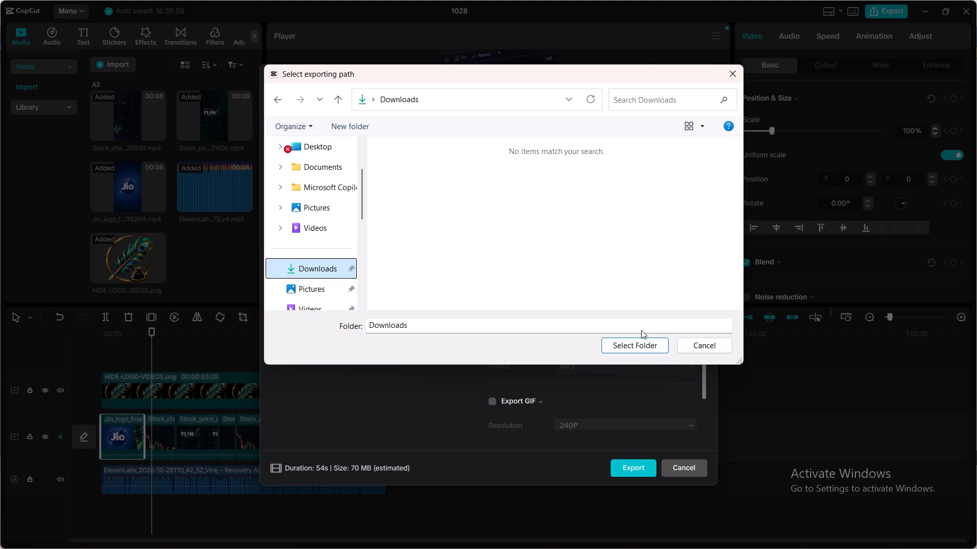
left_click(642, 351)
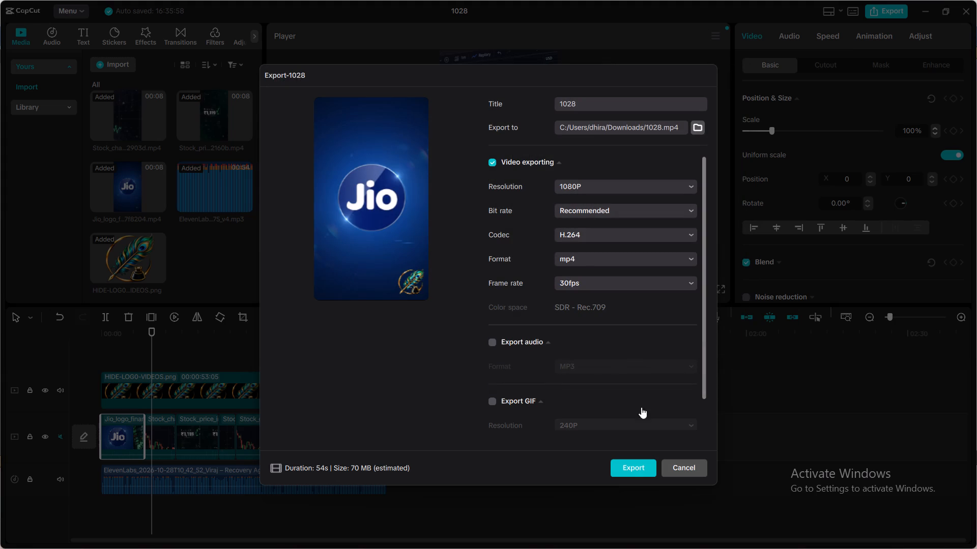
left_click(631, 470)
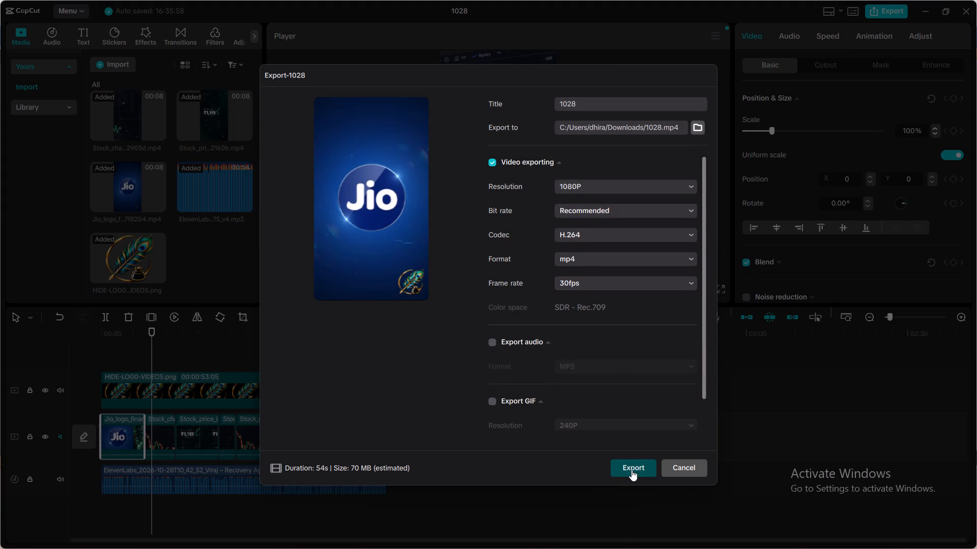
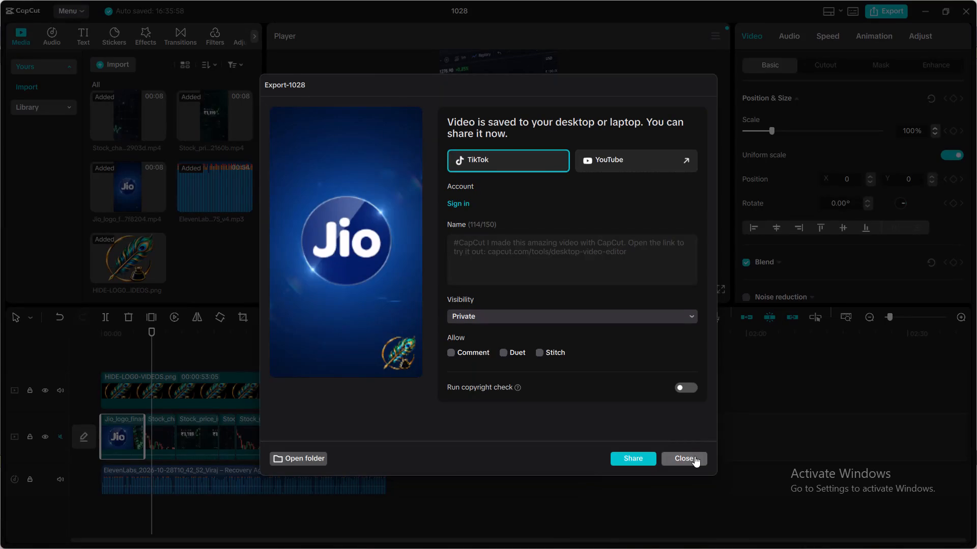
Close the Export-1028 dialog without sharing the saved video, and minimize the CapCut window.
left_click(695, 456)
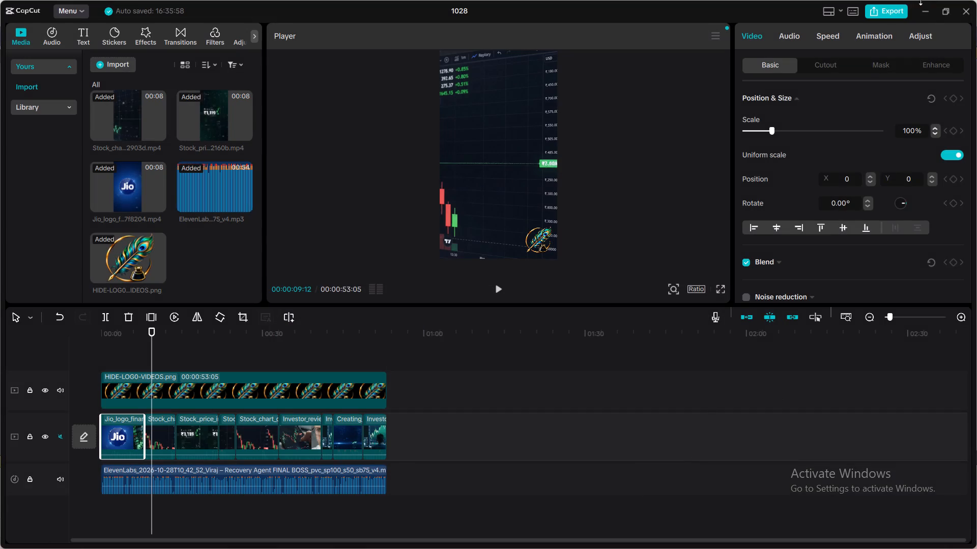
left_click(928, 8)
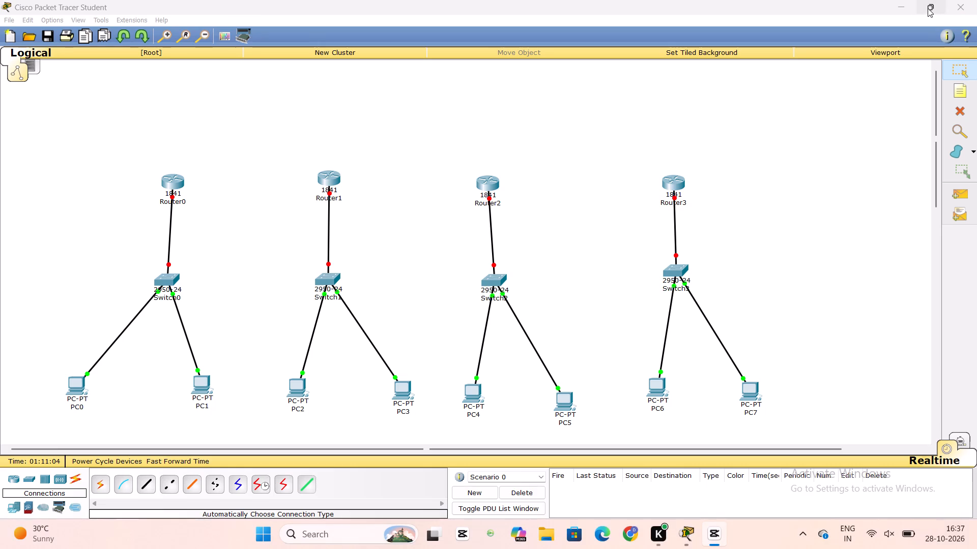